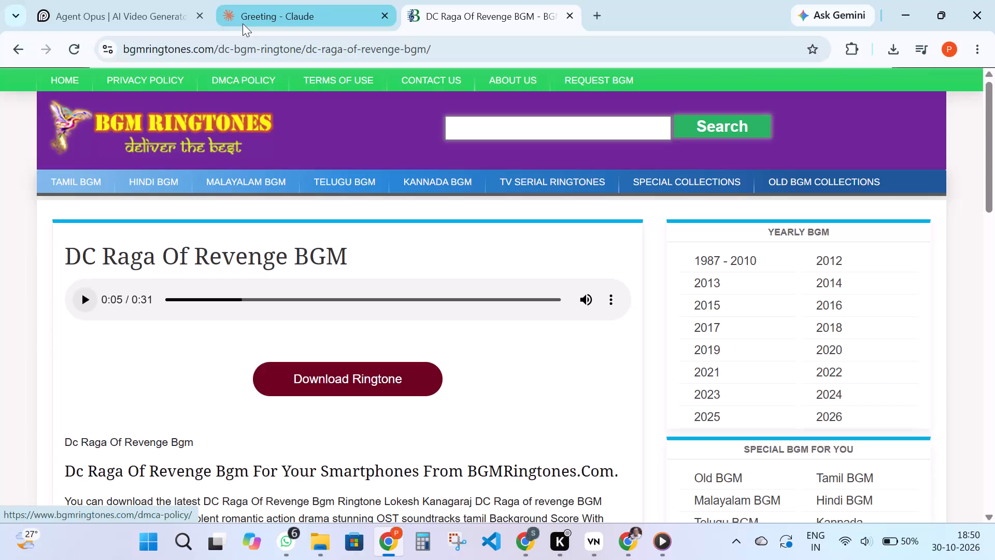
Switch to Media Player, play a short part of the cricket match video, pause it and minimise the player.
{"action": "left_click", "coordinate": [651, 542]}
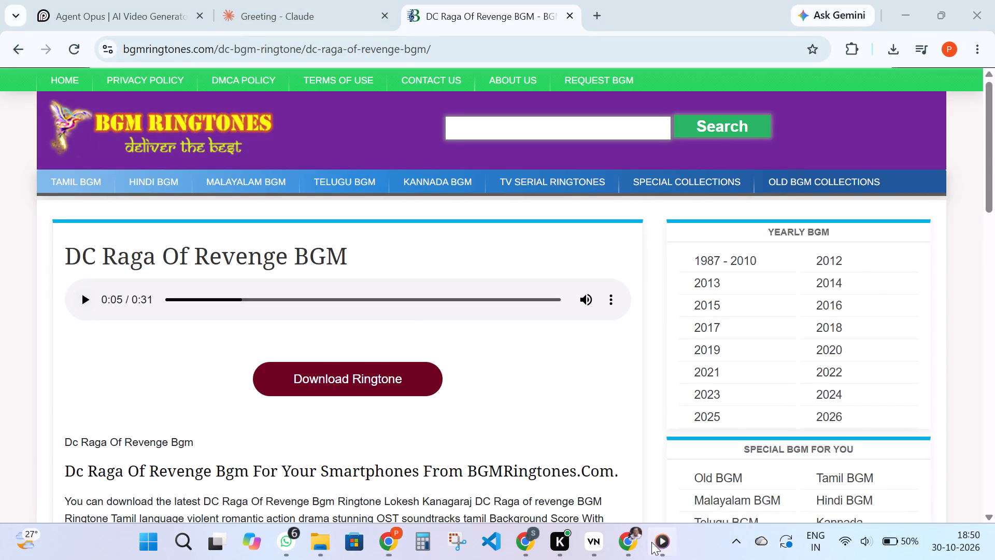
{"action": "left_click", "coordinate": [508, 501]}
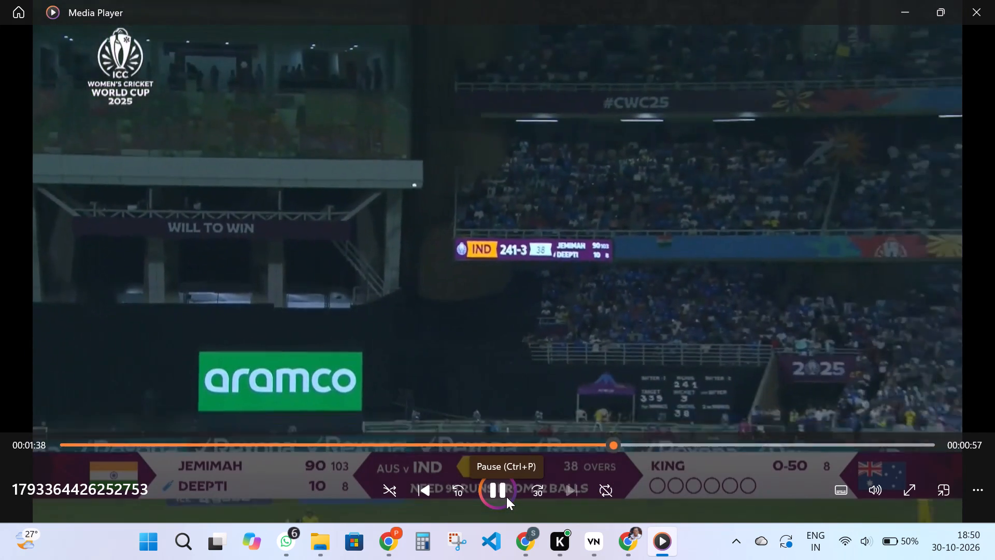
{"action": "left_click", "coordinate": [506, 497]}
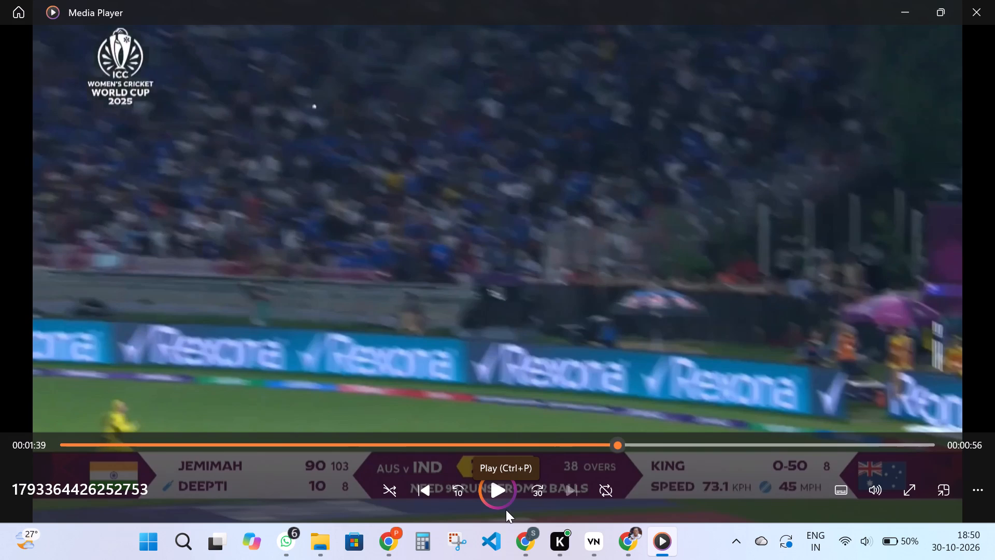
{"action": "key", "text": "Escape"}
{"action": "key", "text": "Escape"}
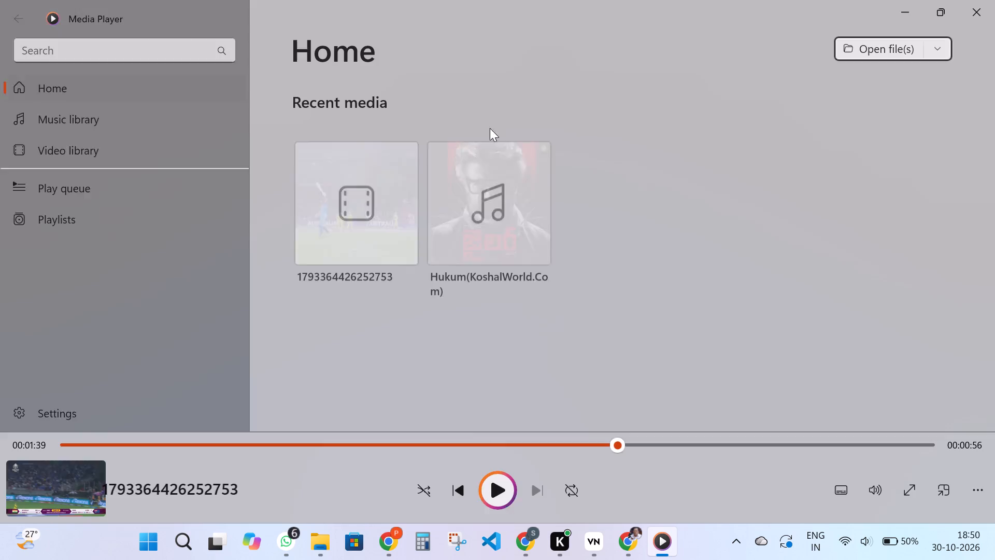
{"action": "left_click", "coordinate": [894, 0]}
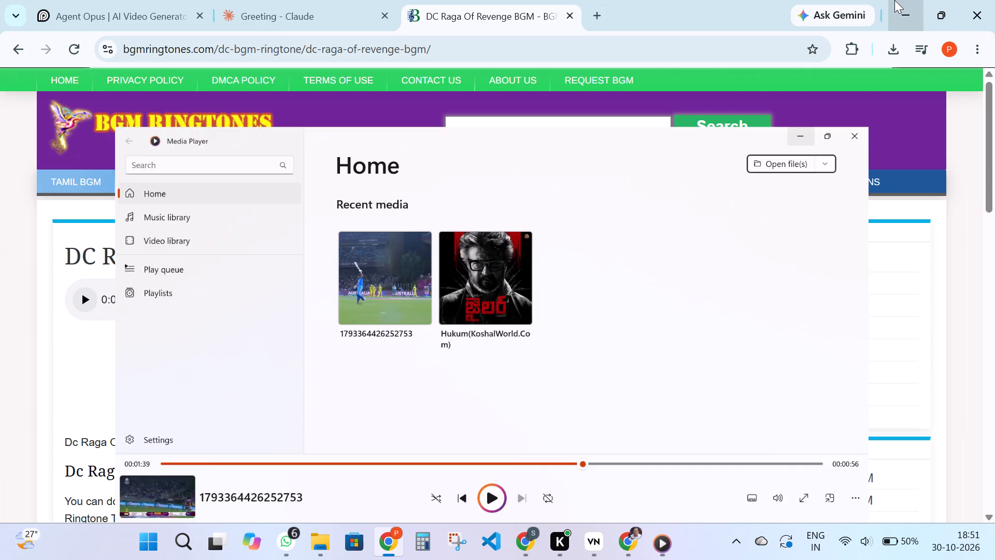
Search the web for "intense bgm" in a new tab and open Pixabay's Intense Music result.
{"action": "left_click", "coordinate": [591, 10]}
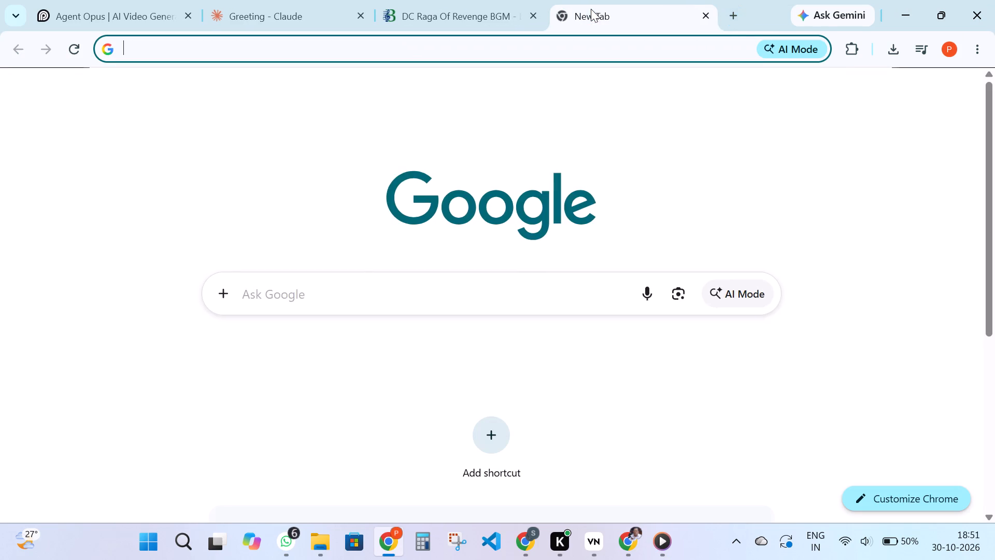
{"action": "type", "text": "inre"}
{"action": "key", "text": "BackSpace"}
{"action": "key", "text": "BackSpace"}
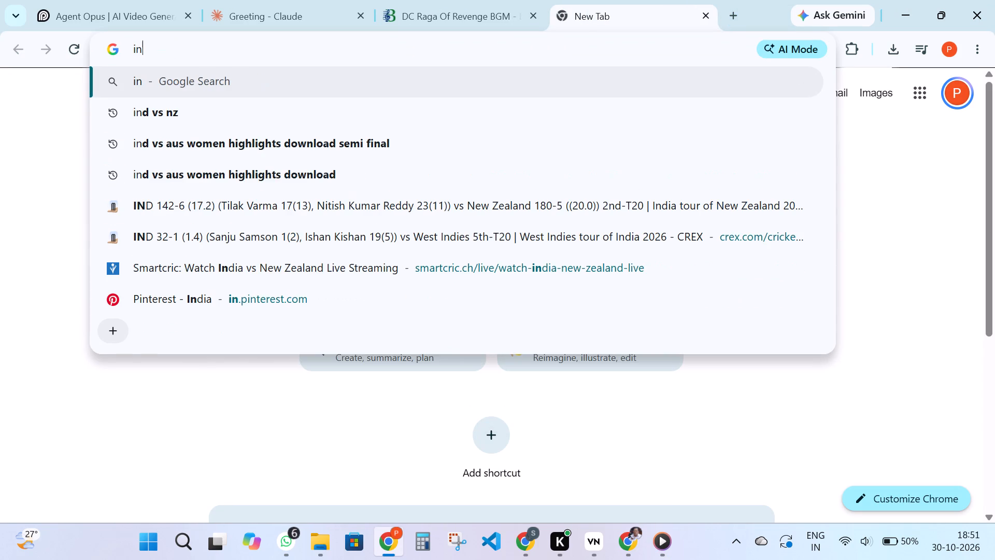
{"action": "type", "text": "tense"}
{"action": "key", "text": "space"}
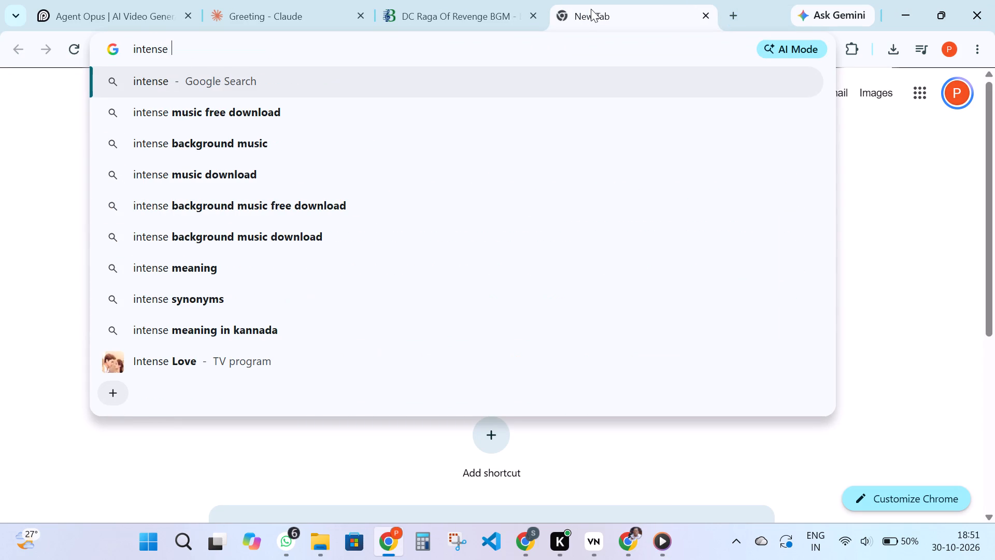
{"action": "type", "text": "bgm"}
{"action": "key", "text": "Return"}
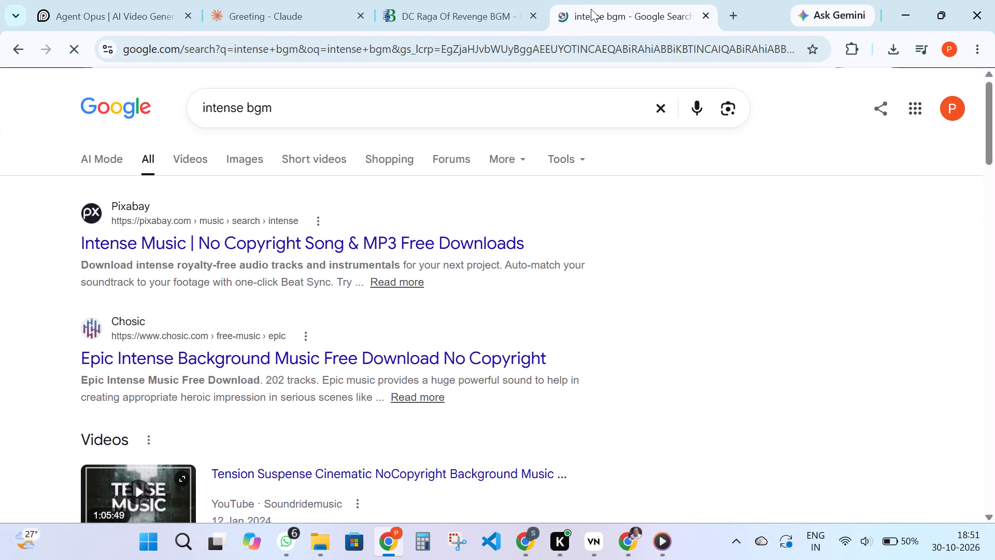
{"action": "left_click", "coordinate": [459, 257]}
{"action": "left_click", "coordinate": [459, 235]}
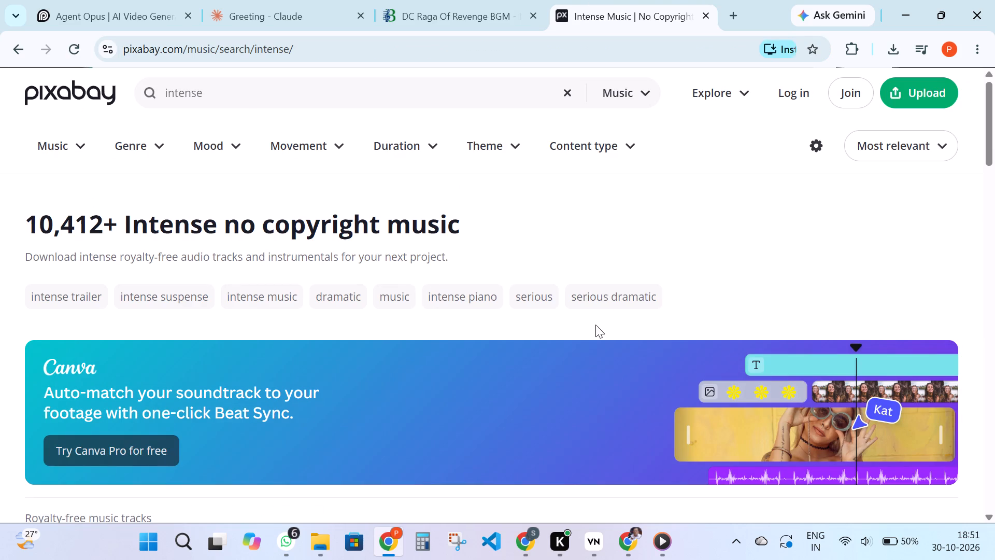
Preview the first six royalty-free tracks in Pixabay's intense music list, from The_Mountain's "Intense - Intense Music" through its "Trailer Intense".
{"action": "scroll", "coordinate": [594, 325], "scroll_direction": "down", "scroll_amount": 4}
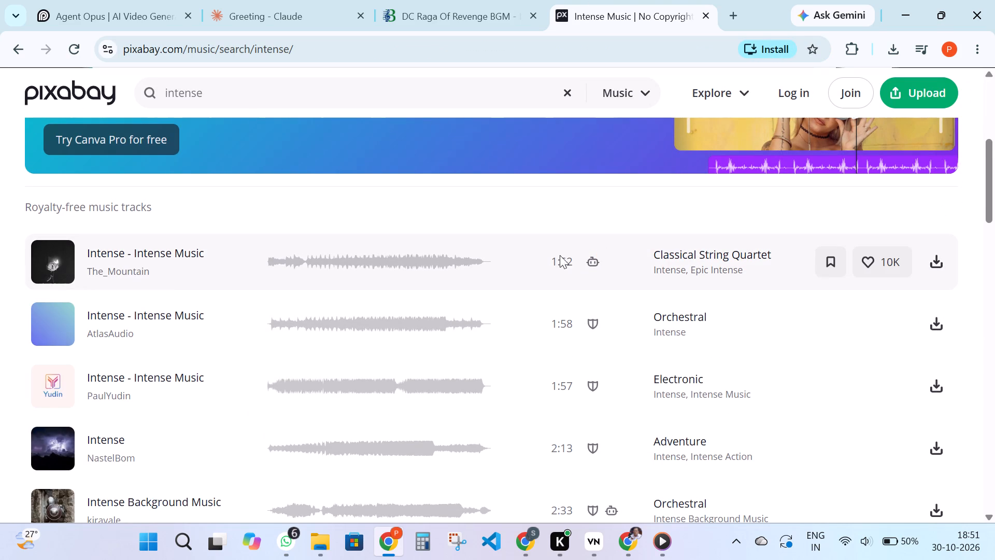
{"action": "left_click", "coordinate": [333, 241]}
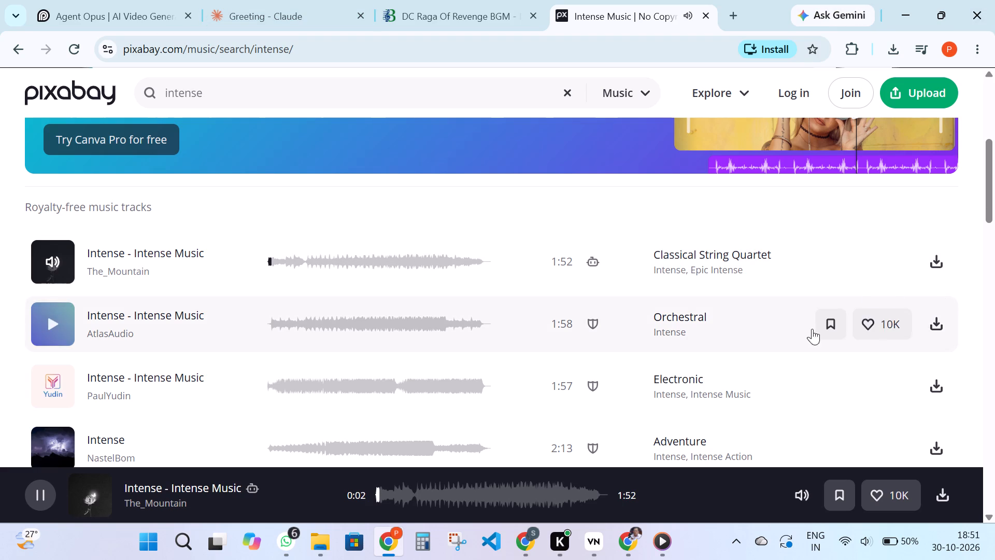
{"action": "left_click", "coordinate": [405, 494]}
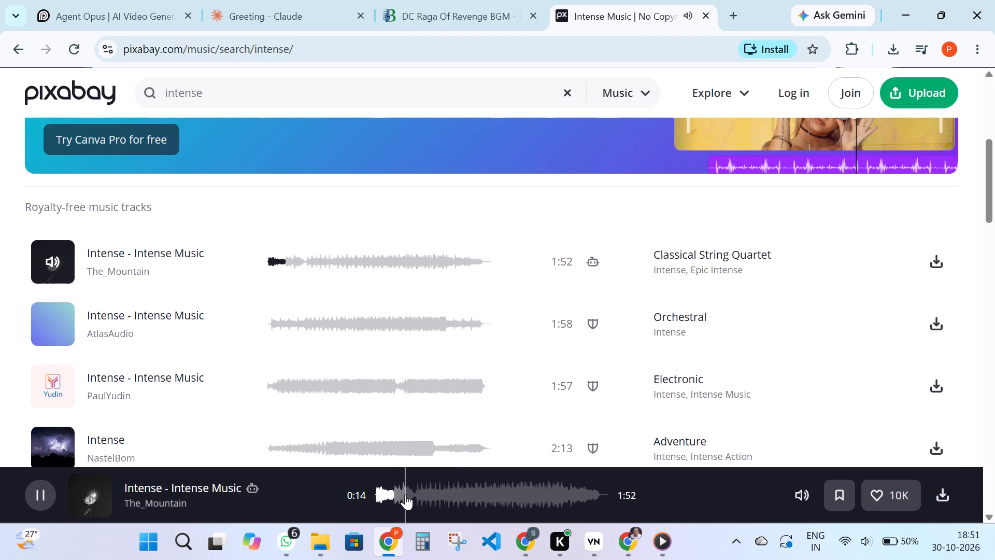
{"action": "left_click", "coordinate": [430, 495]}
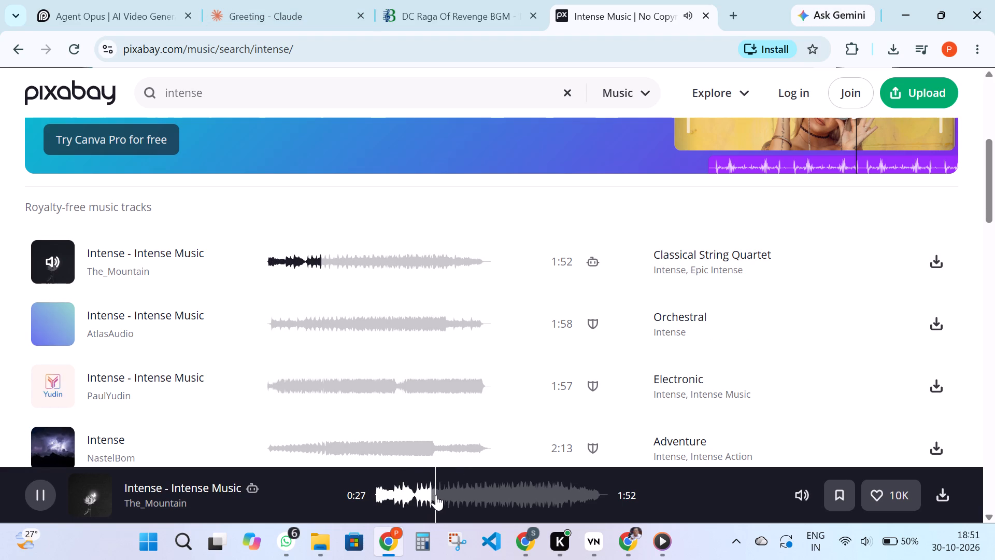
{"action": "left_click", "coordinate": [296, 330]}
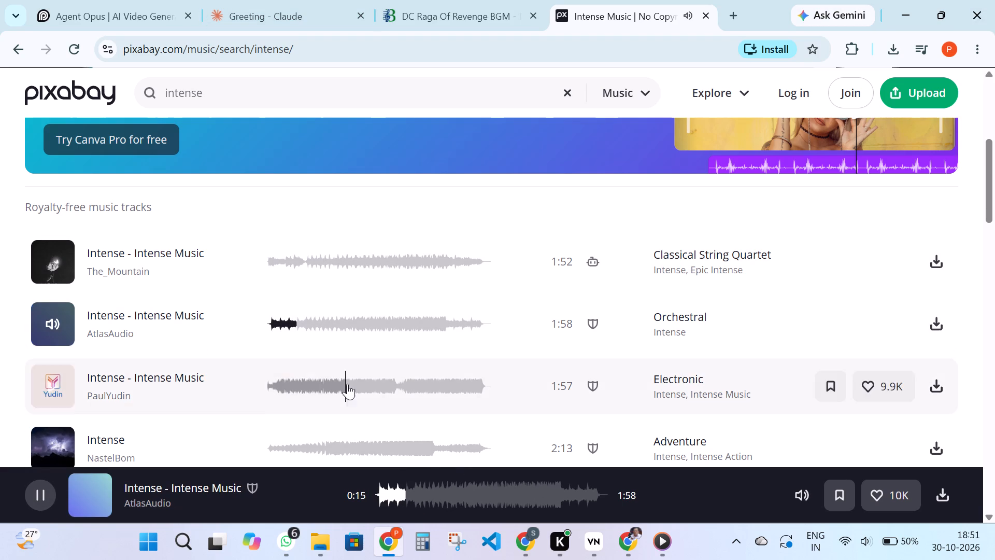
{"action": "left_click", "coordinate": [446, 494]}
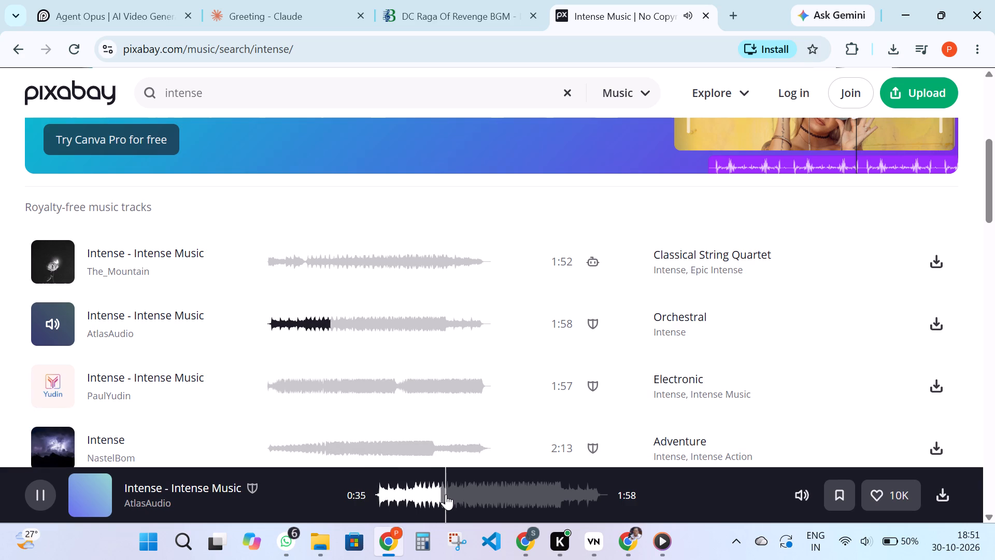
{"action": "left_click", "coordinate": [316, 377]}
{"action": "scroll", "coordinate": [316, 377], "scroll_direction": "down", "scroll_amount": 1}
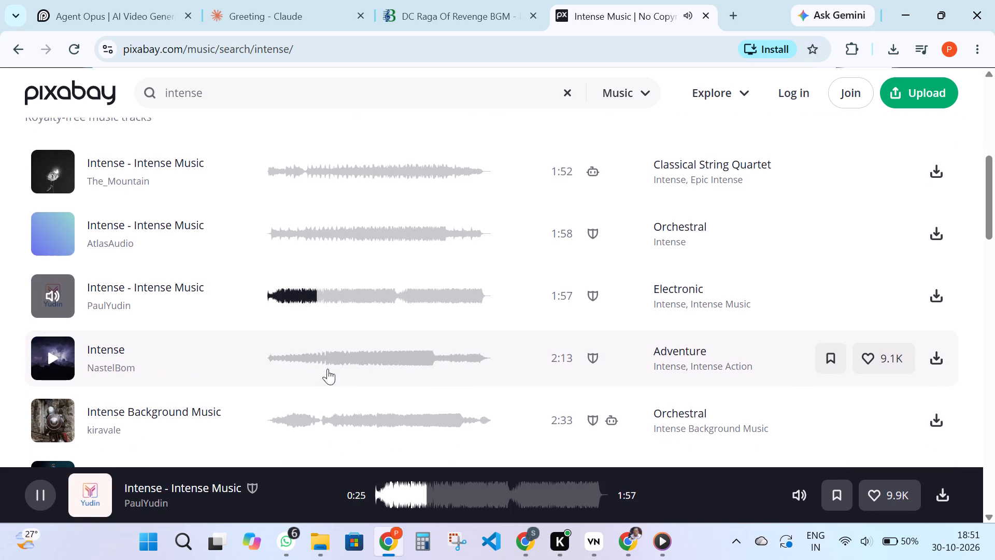
{"action": "left_click", "coordinate": [351, 373]}
{"action": "scroll", "coordinate": [351, 373], "scroll_direction": "down", "scroll_amount": 1}
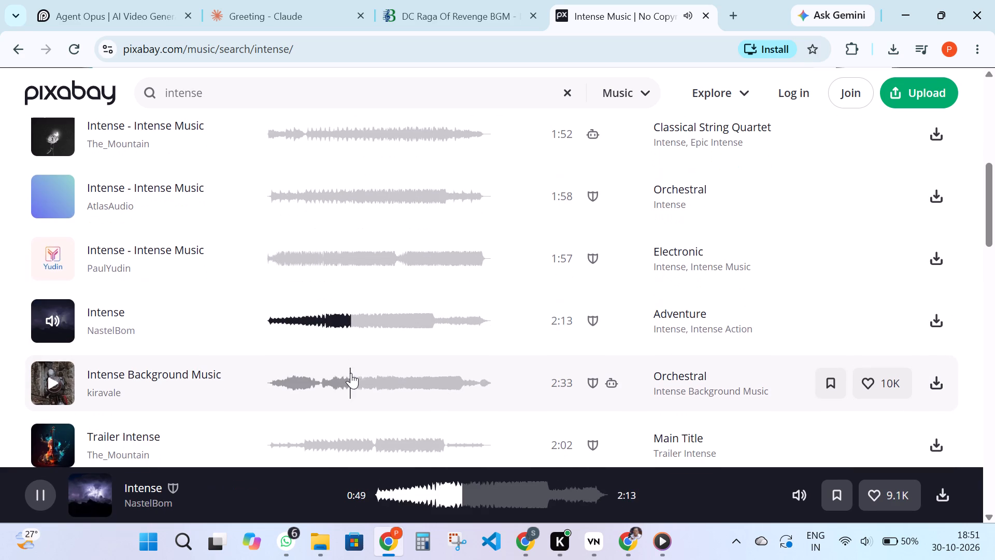
{"action": "left_click", "coordinate": [353, 377]}
{"action": "scroll", "coordinate": [353, 377], "scroll_direction": "down", "scroll_amount": 1}
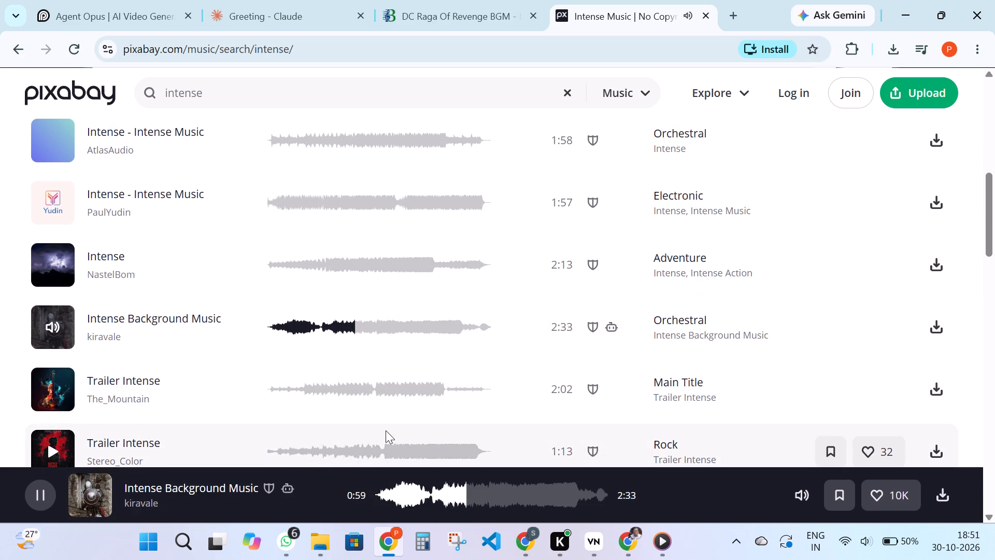
{"action": "left_click", "coordinate": [380, 384]}
{"action": "scroll", "coordinate": [380, 384], "scroll_direction": "down", "scroll_amount": 1}
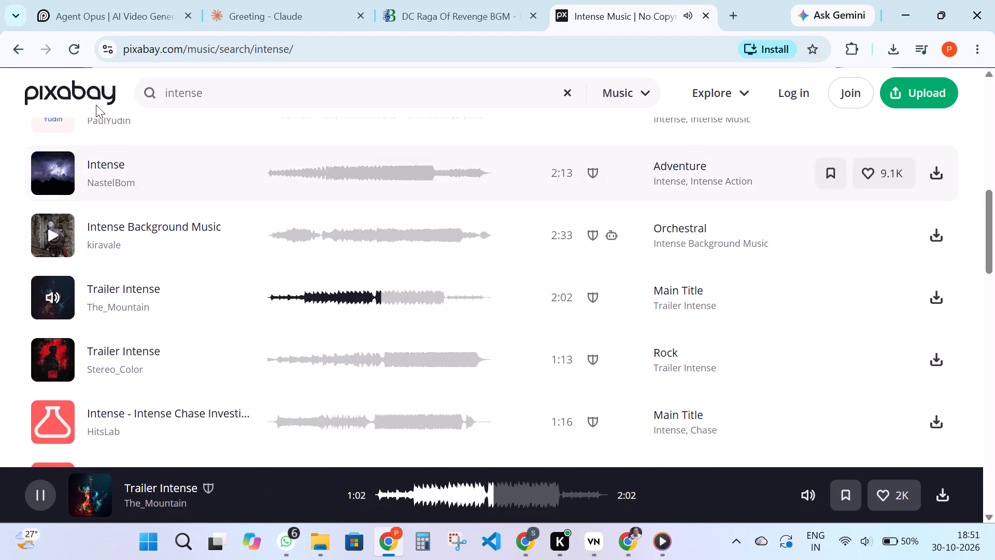
Return to the search results and open Chosic's Epic Intense Background Music page.
{"action": "left_click", "coordinate": [5, 42]}
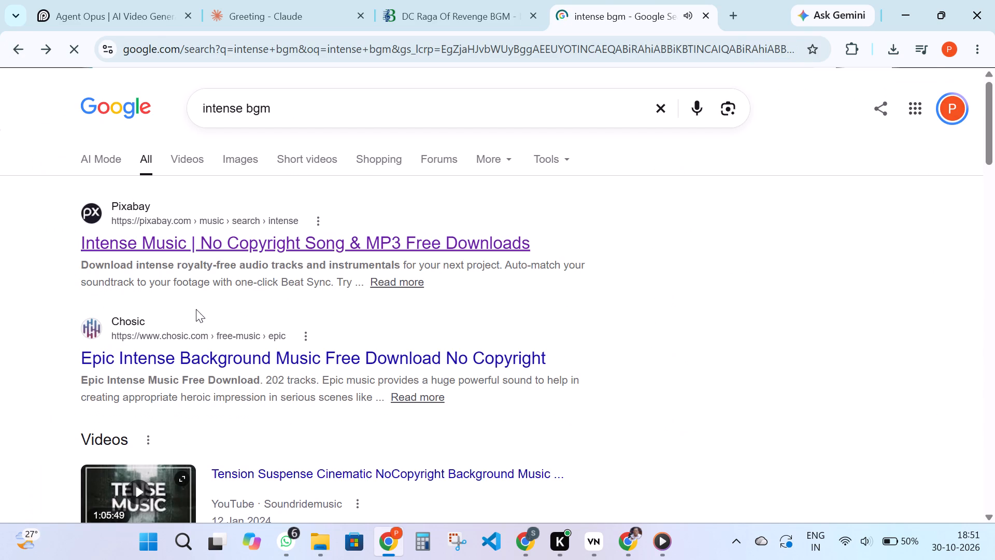
{"action": "left_click", "coordinate": [204, 349]}
Preview parts of the tracks "Powerful Emotional Trailer" and "Superepic" in Chosic's epic music list.
{"action": "scroll", "coordinate": [204, 349], "scroll_direction": "down", "scroll_amount": 1}
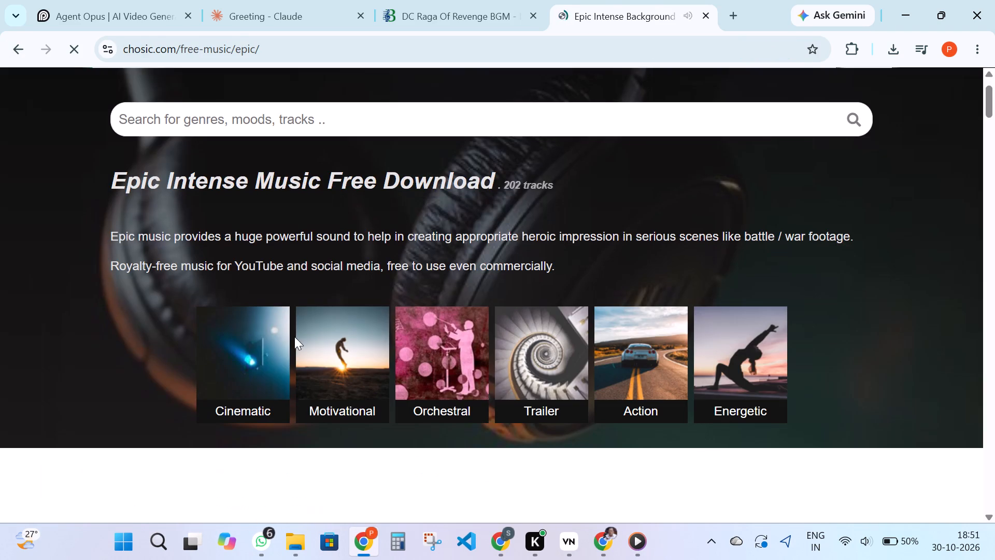
{"action": "scroll", "coordinate": [294, 337], "scroll_direction": "down", "scroll_amount": 5}
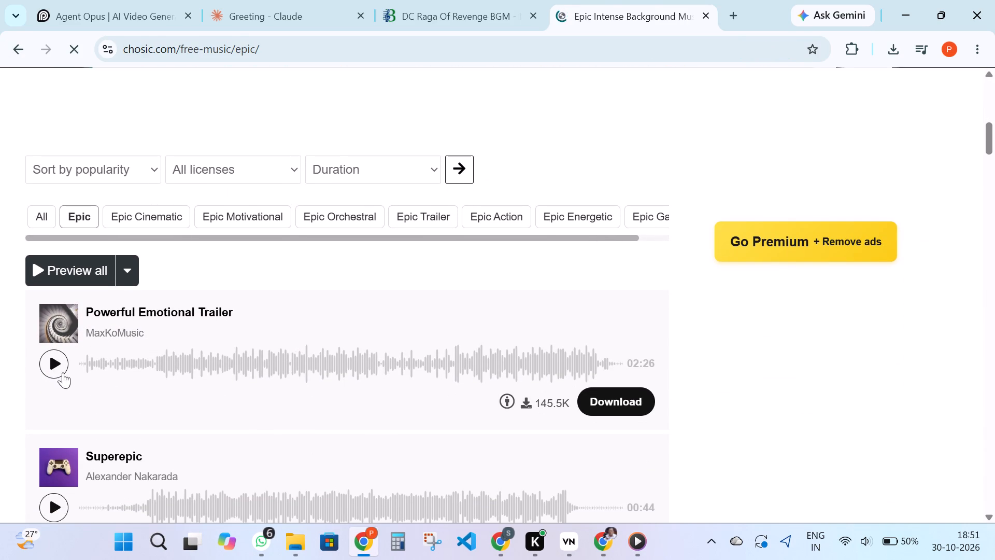
{"action": "left_click", "coordinate": [59, 365]}
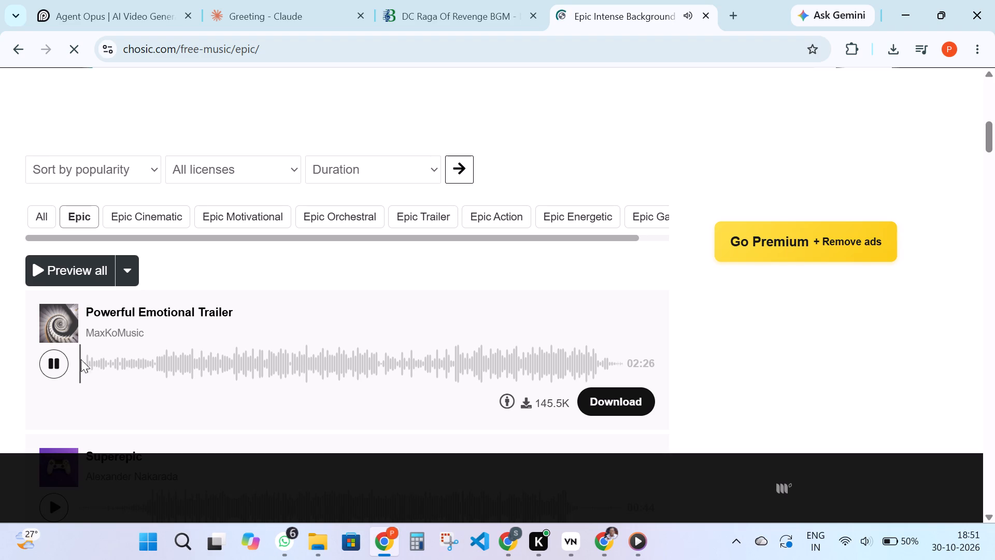
{"action": "left_click", "coordinate": [108, 357]}
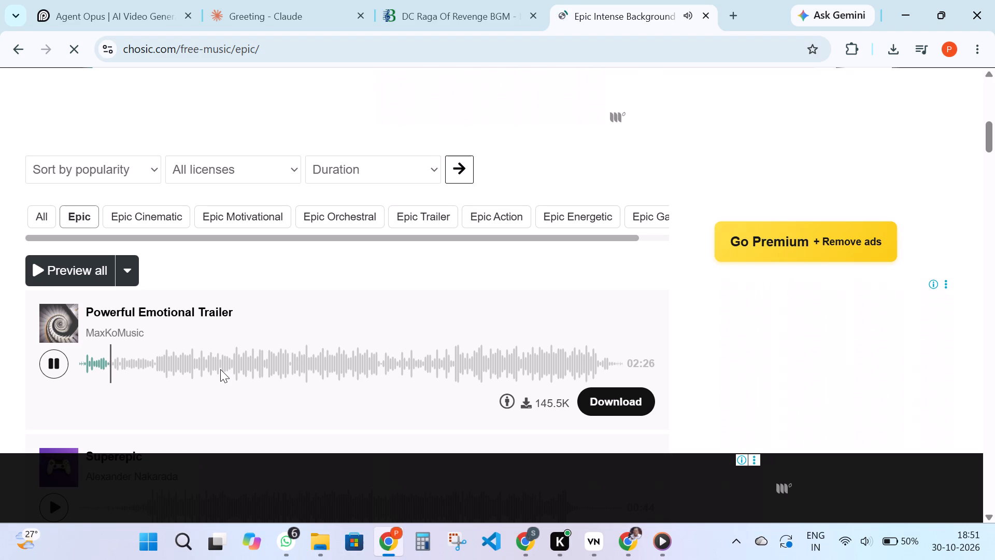
{"action": "left_click", "coordinate": [221, 367]}
{"action": "scroll", "coordinate": [221, 367], "scroll_direction": "down", "scroll_amount": 3}
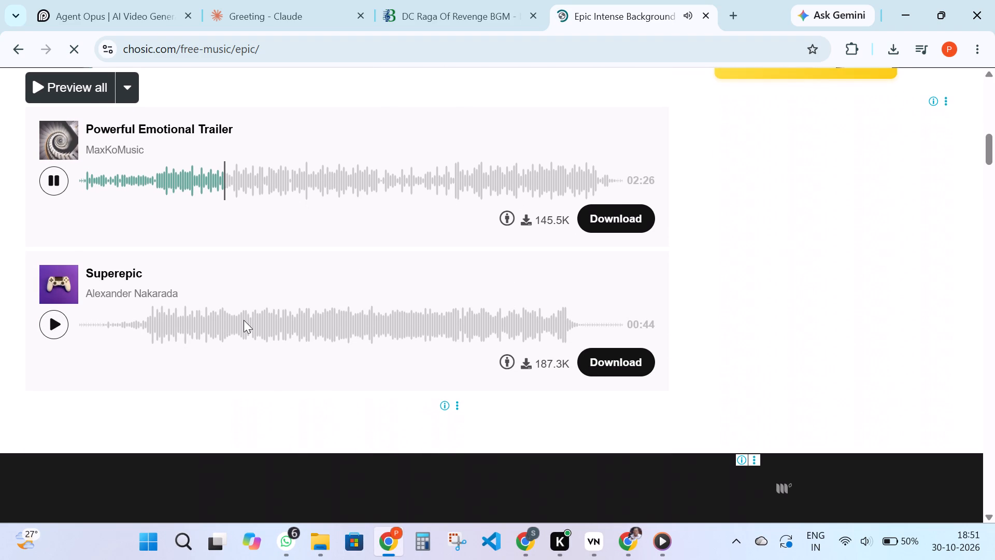
{"action": "left_click", "coordinate": [244, 320]}
{"action": "left_click", "coordinate": [244, 320]}
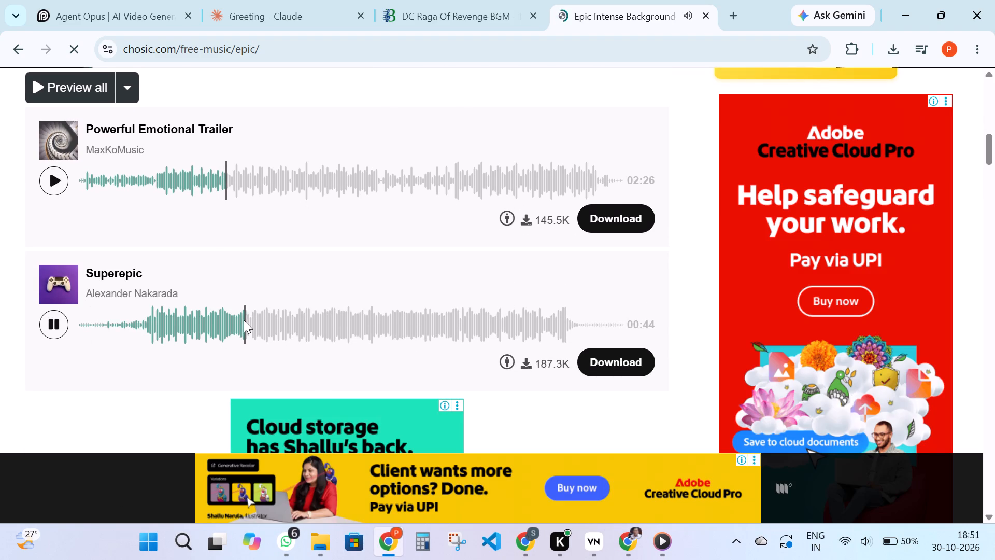
Preview the tracks "Rise Of Legends", "Legendary Epic Heroic", "Hitman" and "Aphelion" in Chosic's epic music list.
{"action": "scroll", "coordinate": [244, 320], "scroll_direction": "down", "scroll_amount": 6}
{"action": "scroll", "coordinate": [244, 320], "scroll_direction": "up", "scroll_amount": 2}
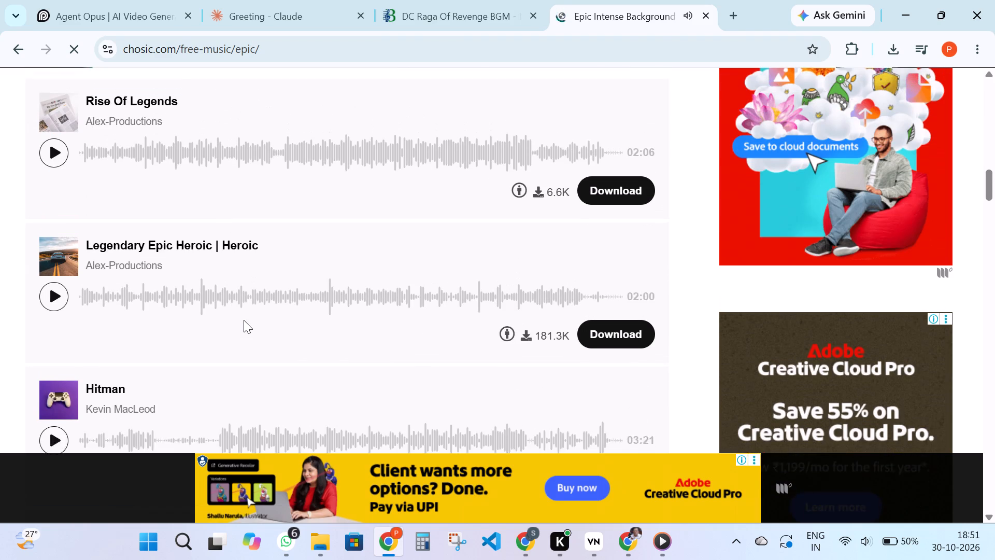
{"action": "left_click", "coordinate": [285, 179]}
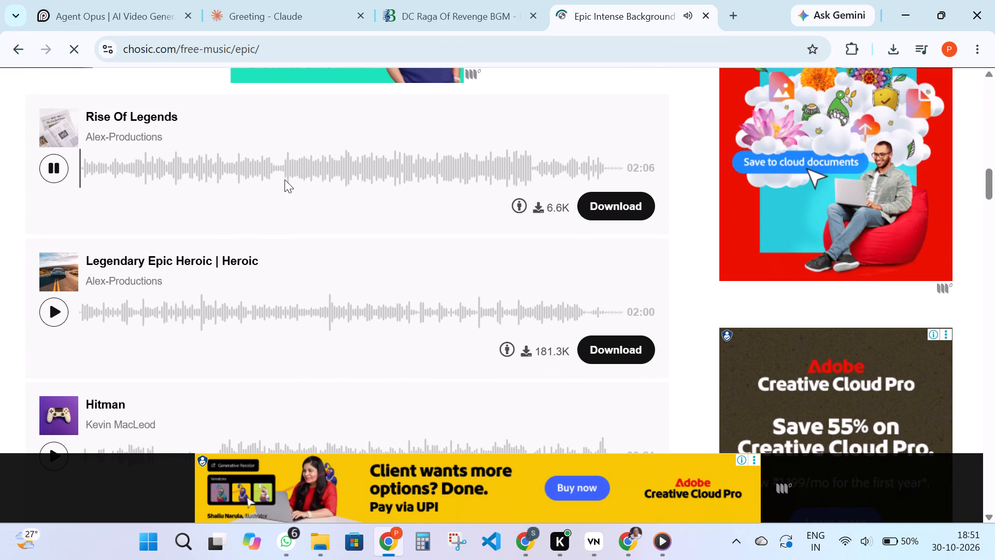
{"action": "left_click", "coordinate": [285, 179]}
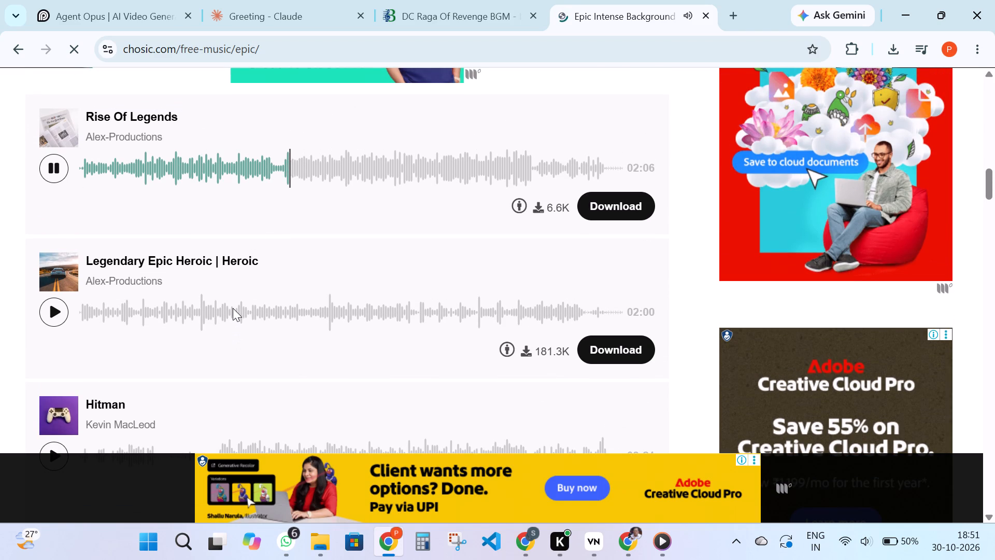
{"action": "left_click", "coordinate": [231, 321]}
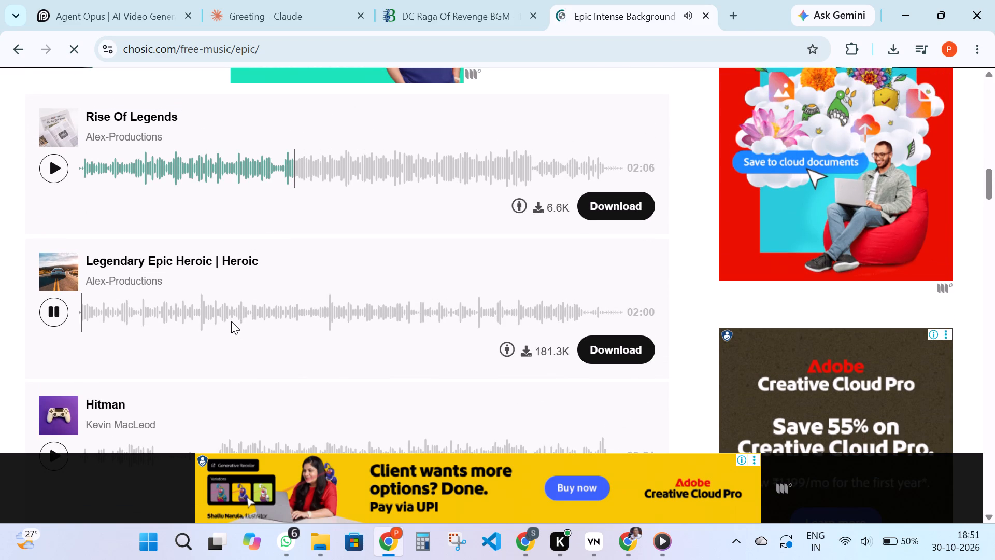
{"action": "left_click", "coordinate": [163, 304]}
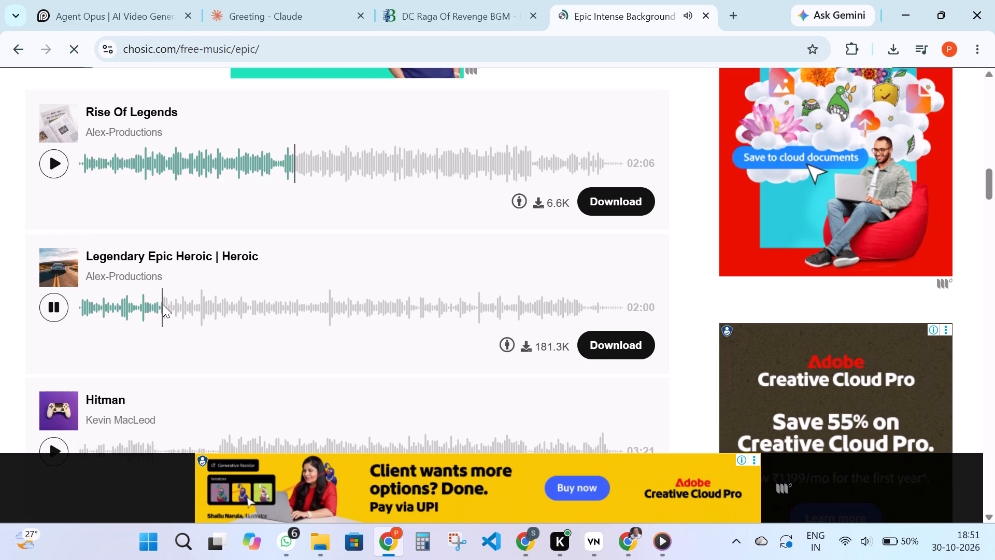
{"action": "scroll", "coordinate": [163, 304], "scroll_direction": "down", "scroll_amount": 2}
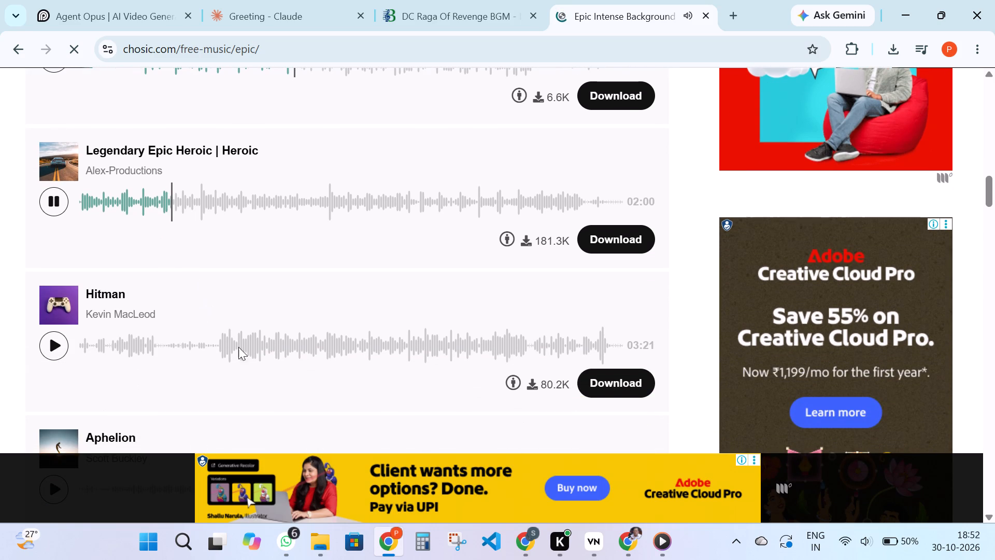
{"action": "left_click", "coordinate": [237, 353]}
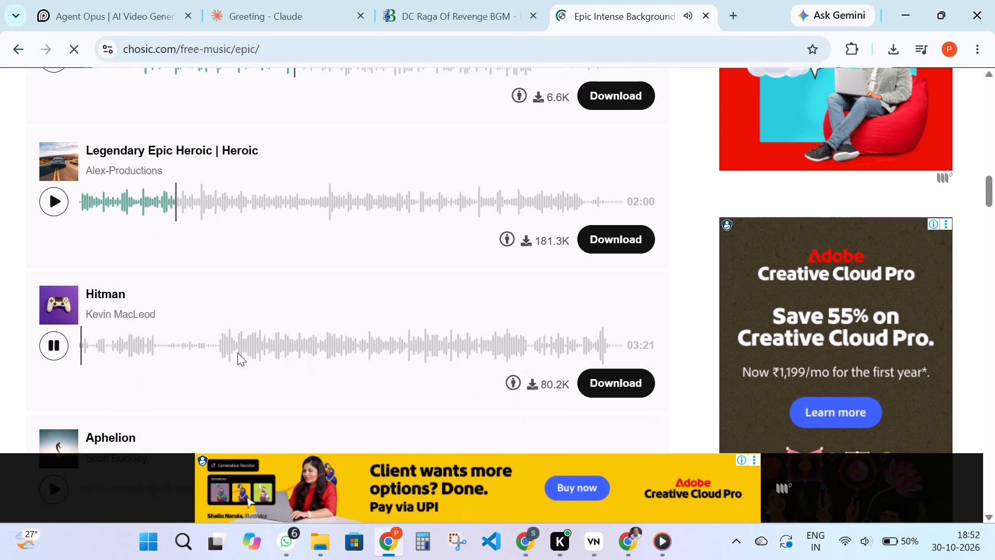
{"action": "scroll", "coordinate": [237, 353], "scroll_direction": "down", "scroll_amount": 2}
{"action": "left_click", "coordinate": [242, 322]}
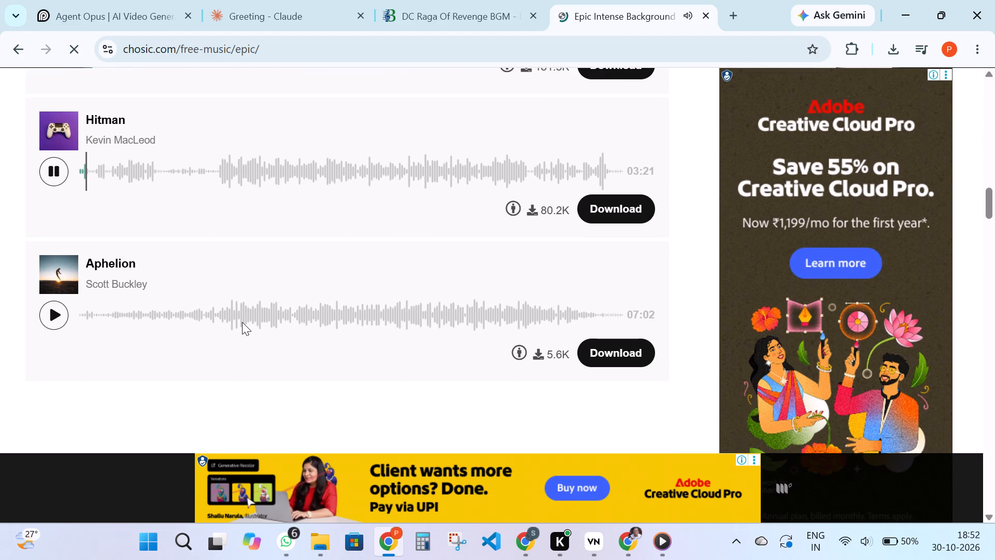
{"action": "scroll", "coordinate": [242, 322], "scroll_direction": "down", "scroll_amount": 1}
{"action": "left_click", "coordinate": [248, 238]}
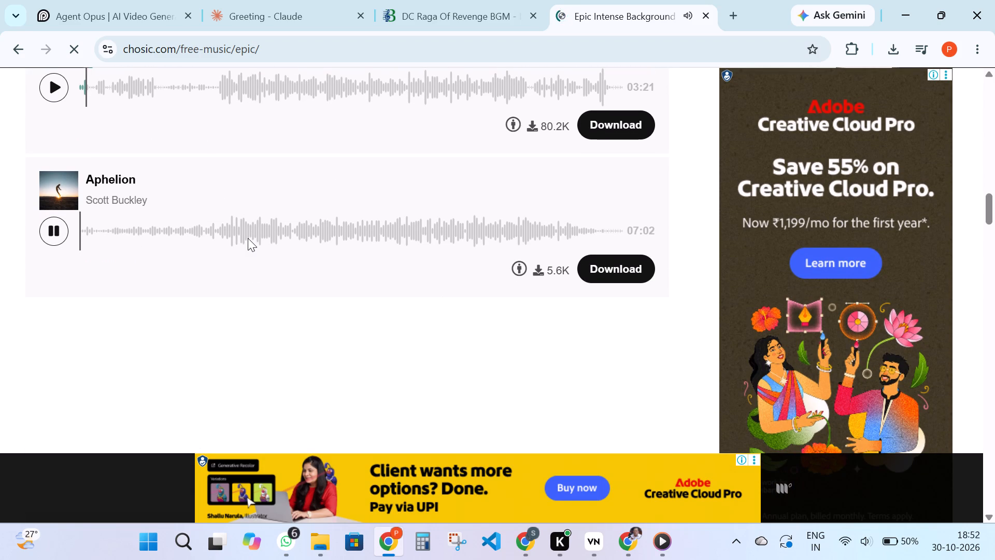
{"action": "scroll", "coordinate": [244, 267], "scroll_direction": "down", "scroll_amount": 4}
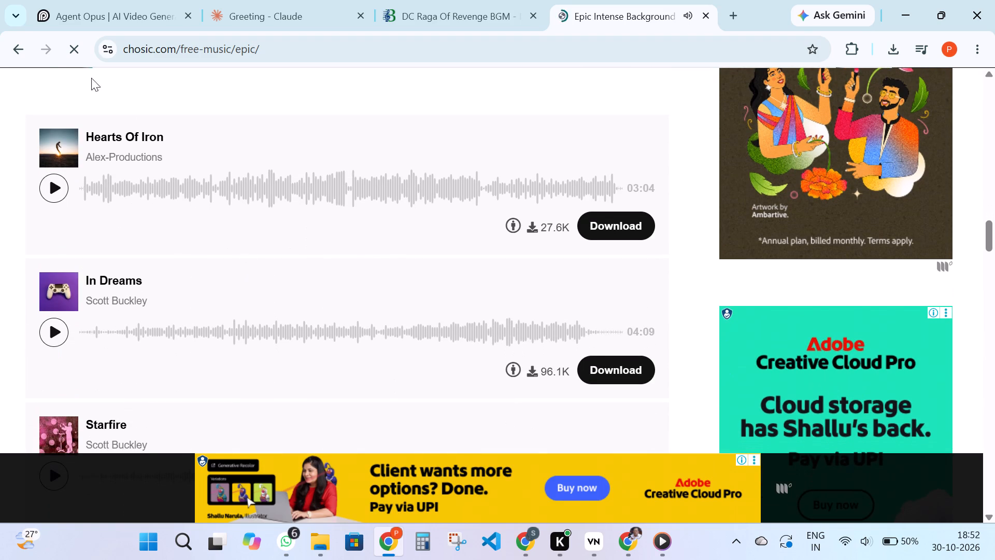
Return to the web search, search for "intense bgm famous" and look through the full AI Overview.
{"action": "left_click", "coordinate": [0, 51]}
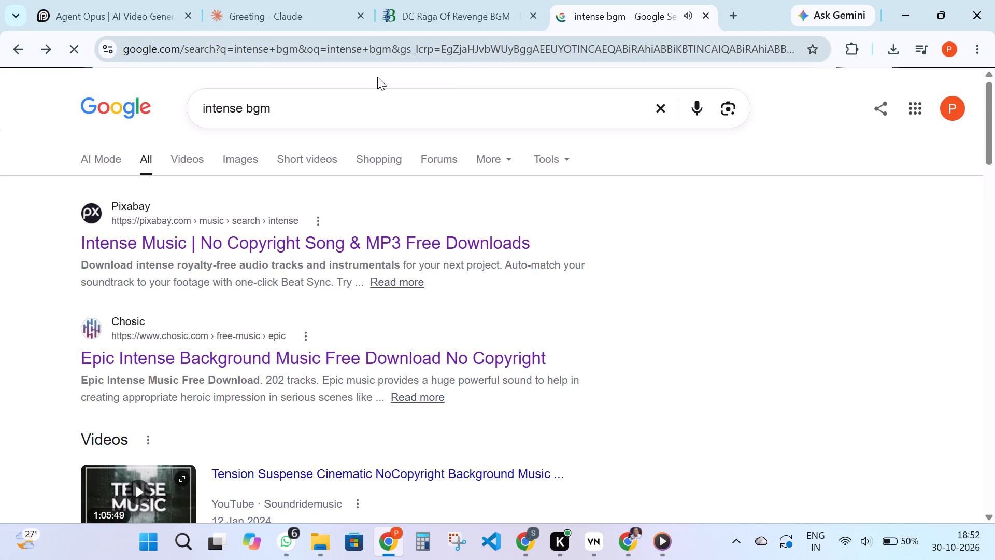
{"action": "left_click", "coordinate": [368, 109]}
{"action": "key", "text": "space"}
{"action": "type", "text": "fam"}
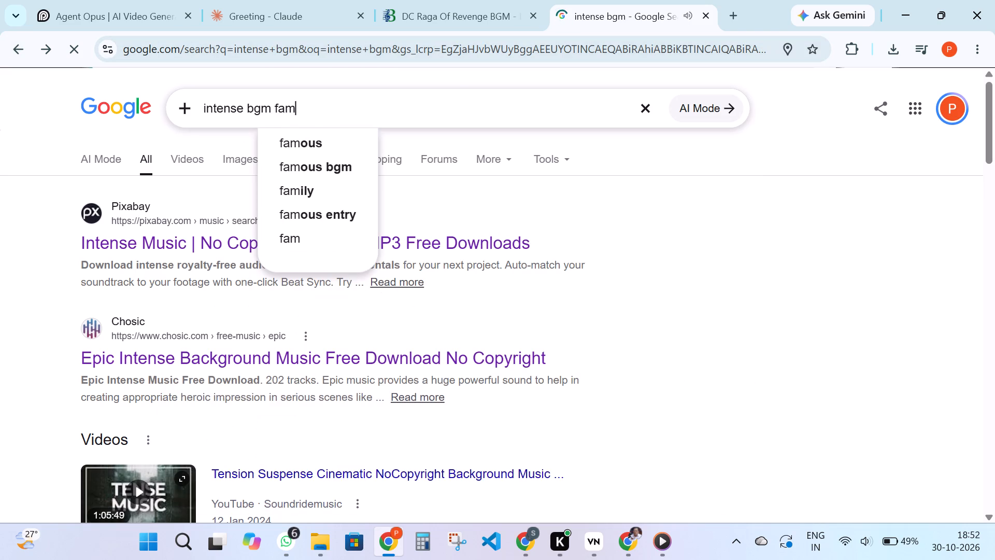
{"action": "type", "text": "ous"}
{"action": "key", "text": "Return"}
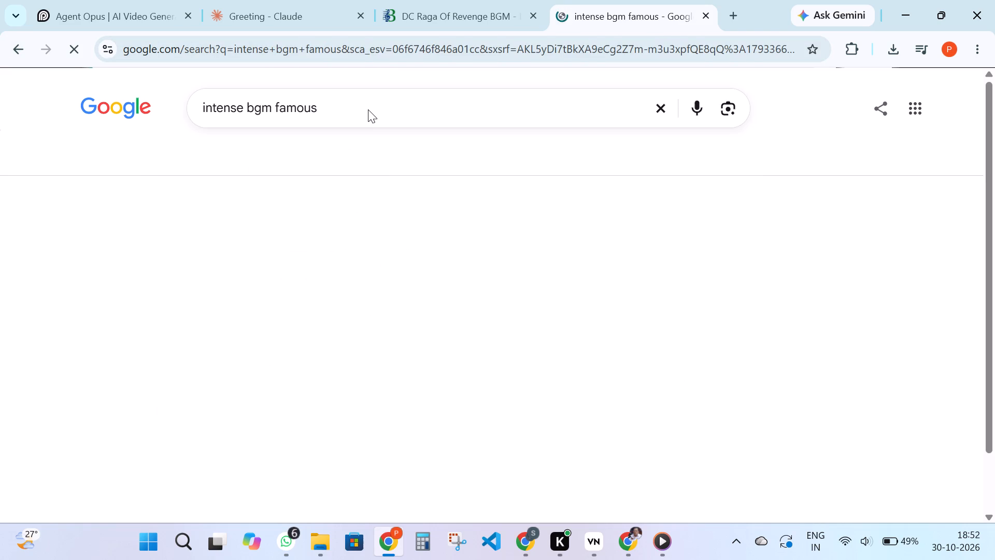
{"action": "scroll", "coordinate": [256, 298], "scroll_direction": "down", "scroll_amount": 1}
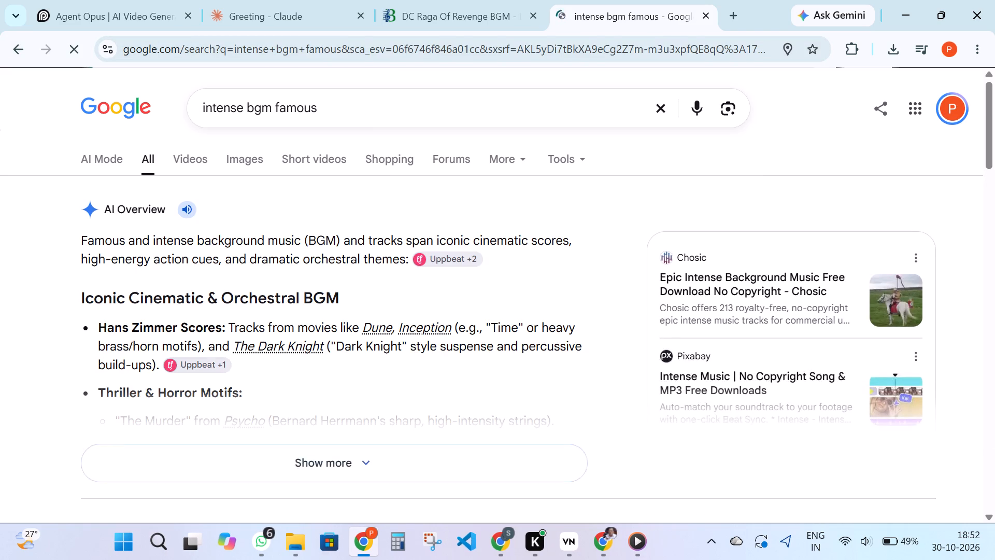
{"action": "scroll", "coordinate": [248, 381], "scroll_direction": "down", "scroll_amount": 1}
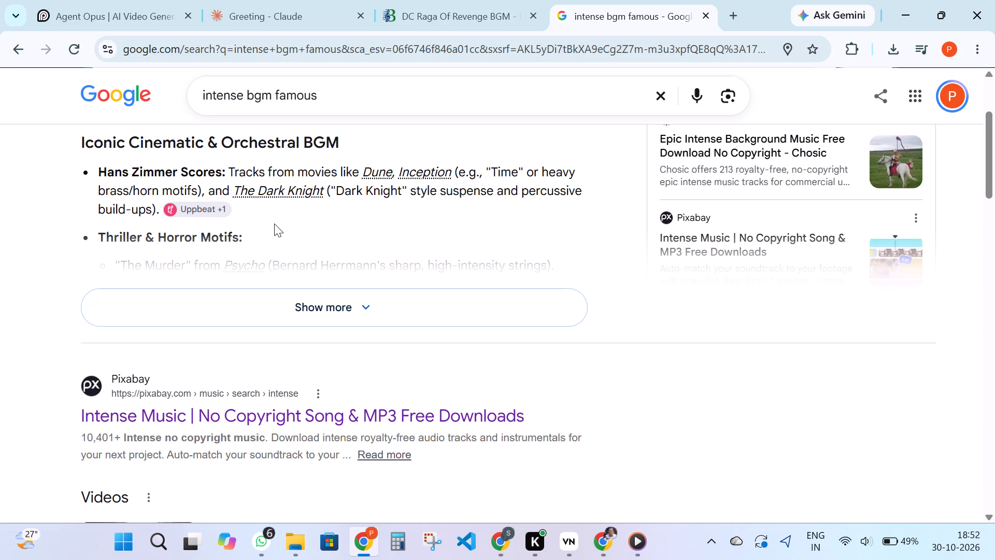
{"action": "scroll", "coordinate": [274, 225], "scroll_direction": "up", "scroll_amount": 1}
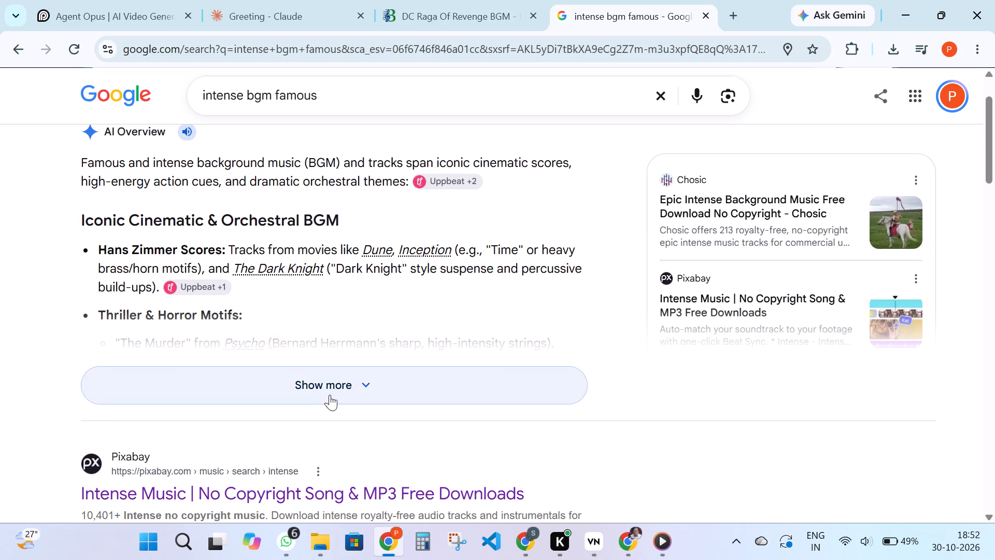
{"action": "left_click", "coordinate": [333, 377]}
{"action": "scroll", "coordinate": [343, 331], "scroll_direction": "down", "scroll_amount": 1}
{"action": "scroll", "coordinate": [382, 117], "scroll_direction": "up", "scroll_amount": 2}
Search the web for "intense bgm famous india" and read the full AI Overview of Indian film scores.
{"action": "left_click", "coordinate": [373, 117]}
{"action": "key", "text": "space"}
{"action": "type", "text": "indiam"}
{"action": "key", "text": "BackSpace"}
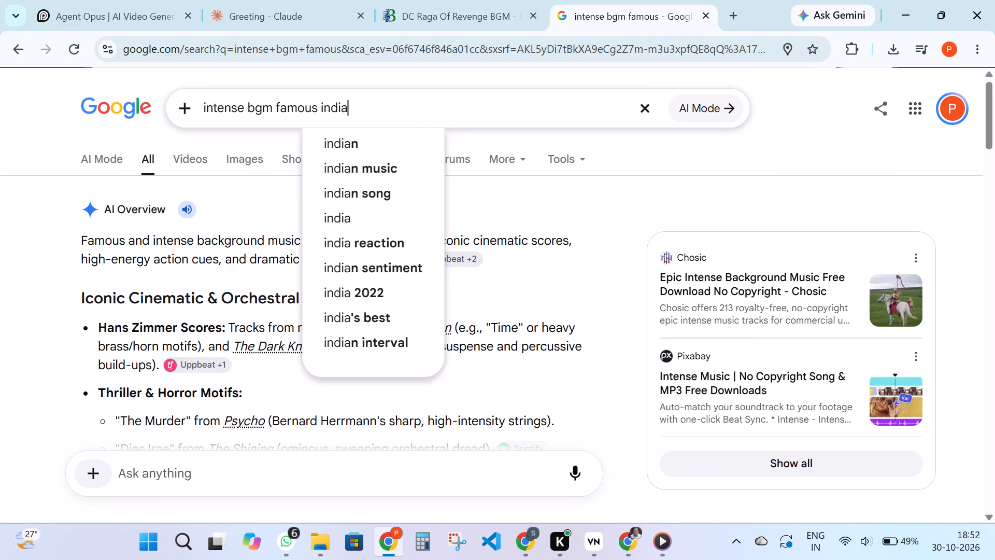
{"action": "key", "text": "Return"}
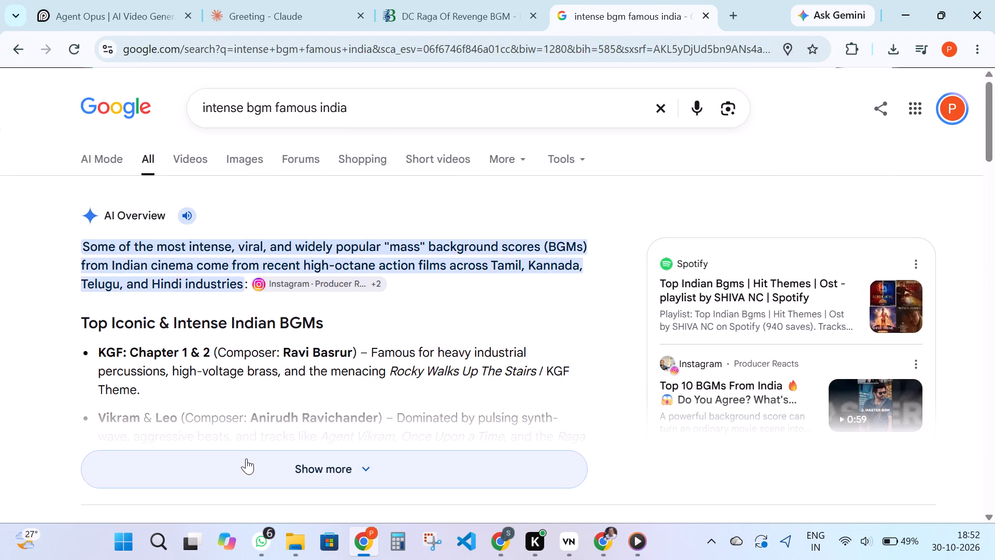
{"action": "left_click", "coordinate": [246, 458]}
{"action": "scroll", "coordinate": [256, 346], "scroll_direction": "down", "scroll_amount": 1}
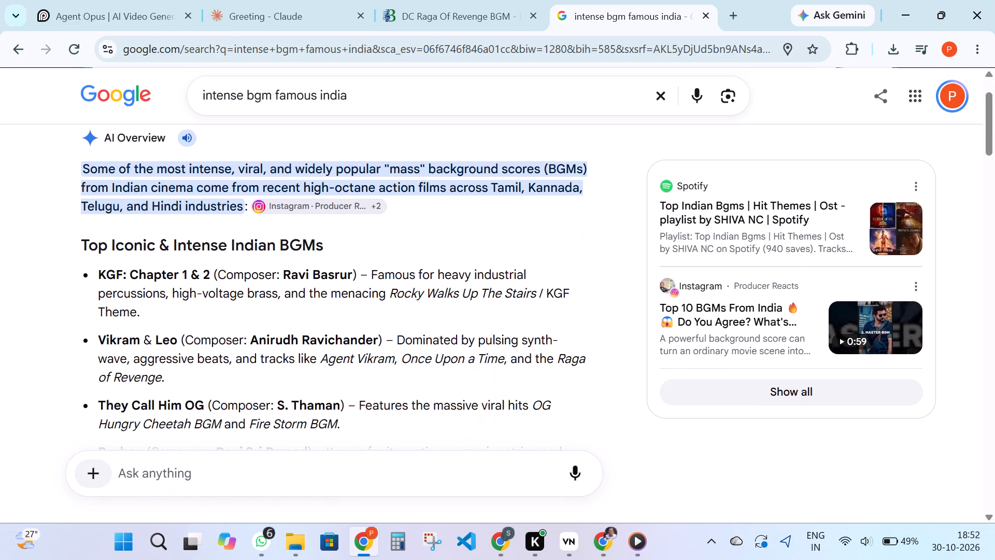
{"action": "scroll", "coordinate": [257, 340], "scroll_direction": "down", "scroll_amount": 1}
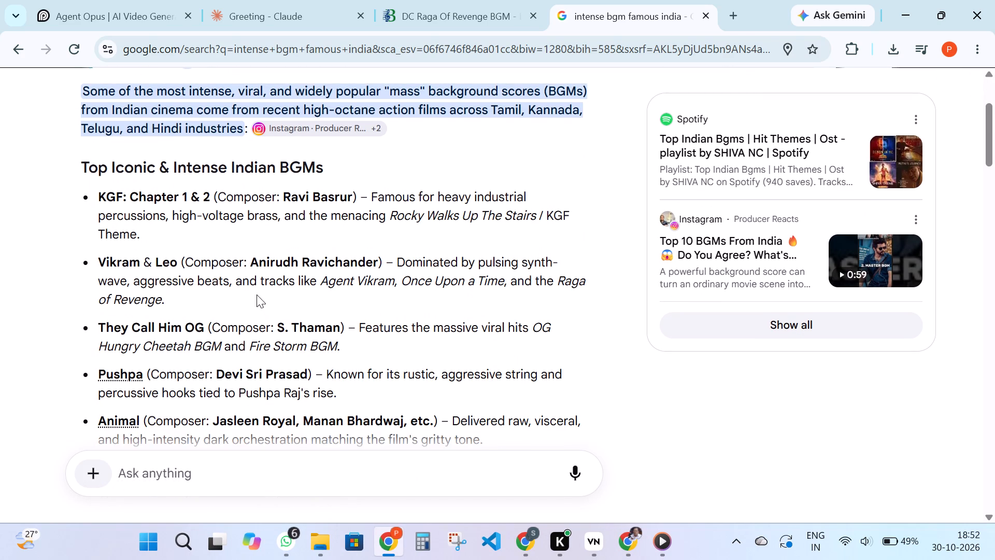
{"action": "scroll", "coordinate": [420, 330], "scroll_direction": "down", "scroll_amount": 4}
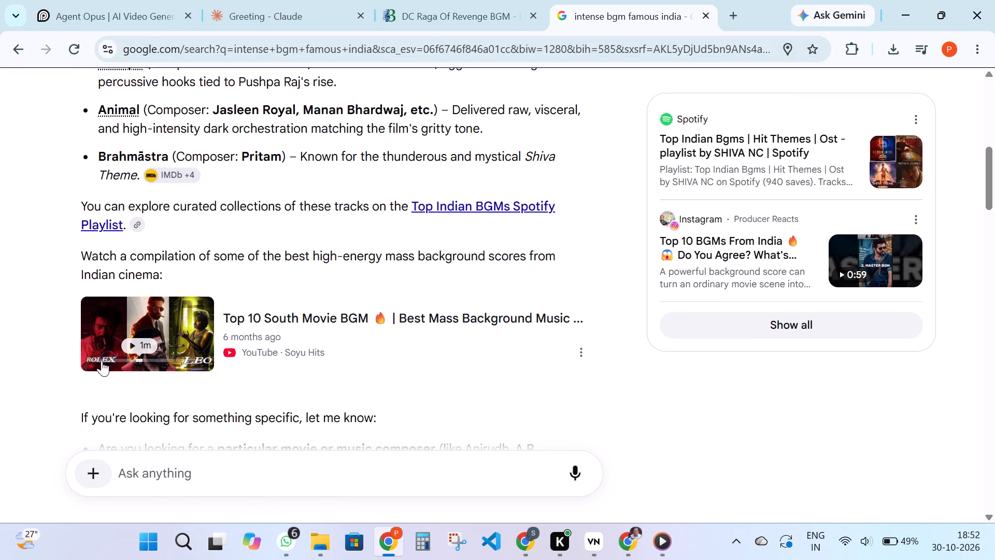
Open the YouTube video "Top 10 South Movie BGM", sample several parts of it and close its tab.
{"action": "left_click", "coordinate": [104, 343]}
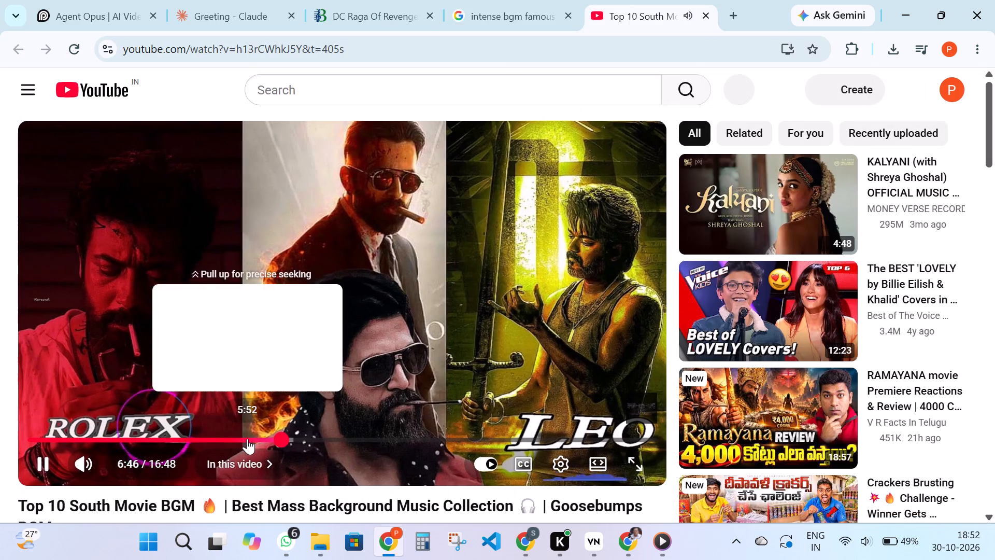
{"action": "left_click", "coordinate": [247, 439]}
{"action": "left_click", "coordinate": [447, 430]}
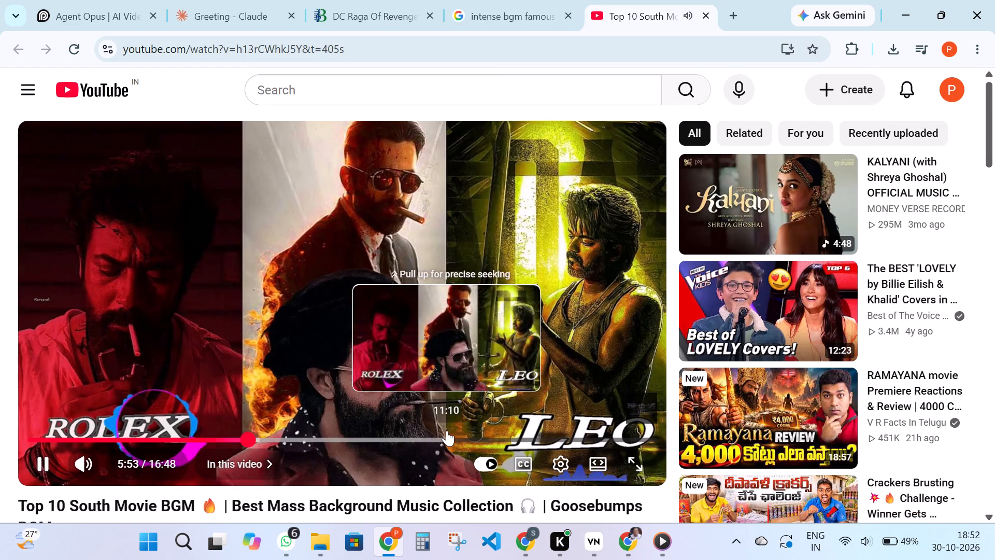
{"action": "left_click", "coordinate": [530, 437]}
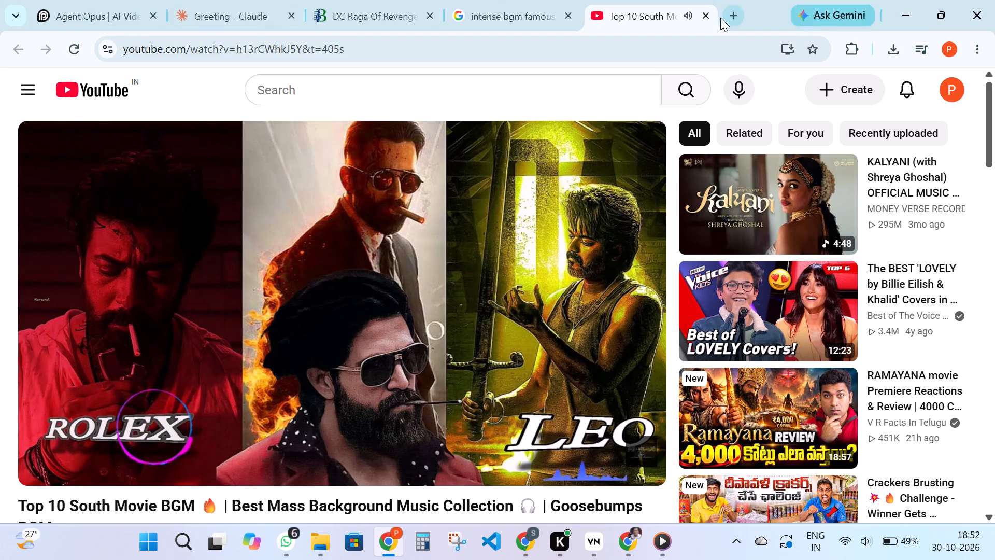
{"action": "left_click", "coordinate": [598, 442]}
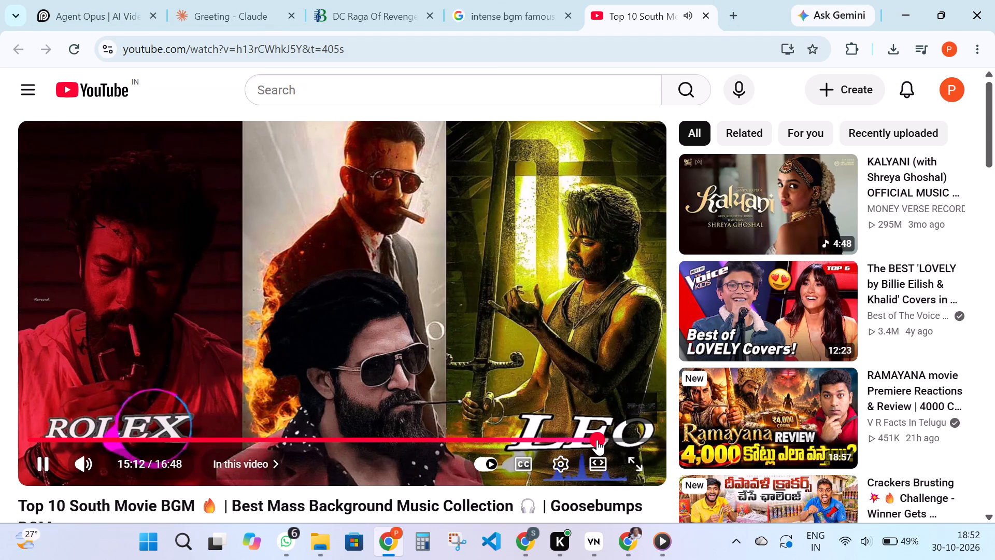
{"action": "left_click", "coordinate": [701, 10]}
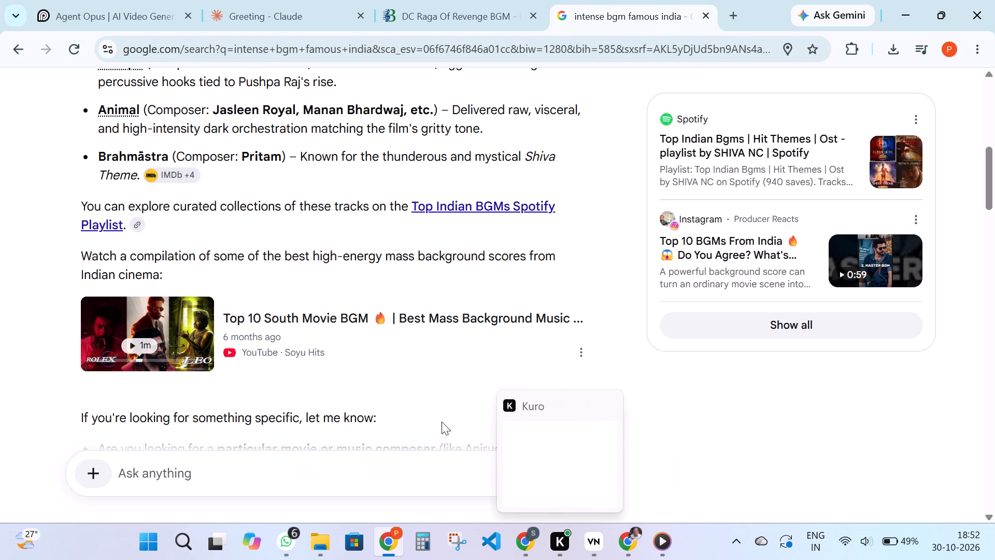
Go back to the "intense bgm famous" results, view details for The Dark Knight and read the rest of the AI Overview.
{"action": "left_click", "coordinate": [17, 43]}
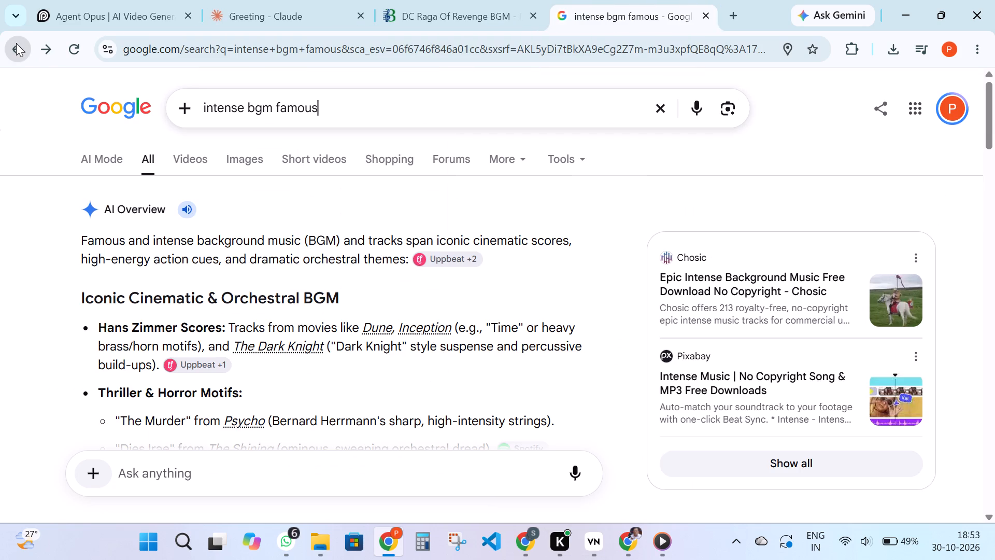
{"action": "scroll", "coordinate": [267, 382], "scroll_direction": "down", "scroll_amount": 1}
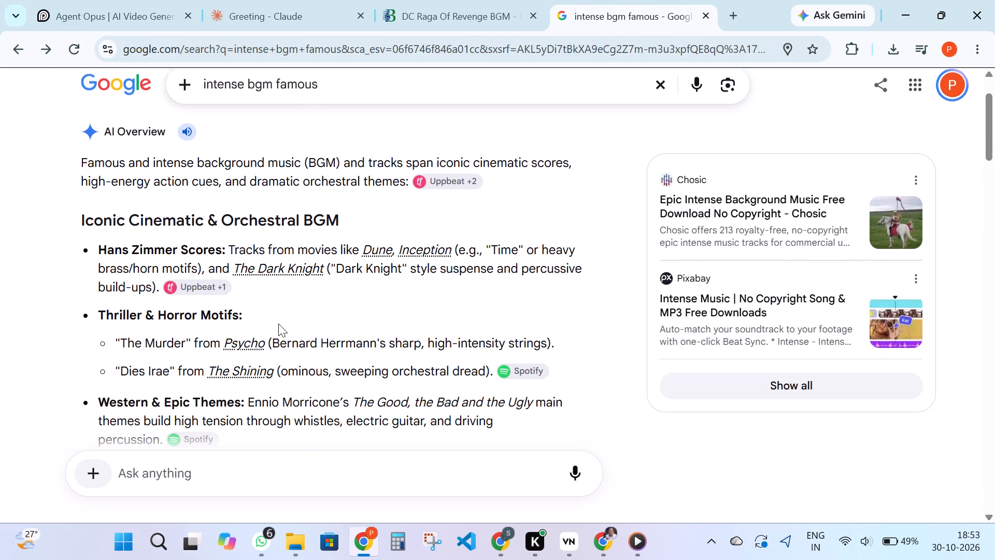
{"action": "left_click", "coordinate": [289, 275]}
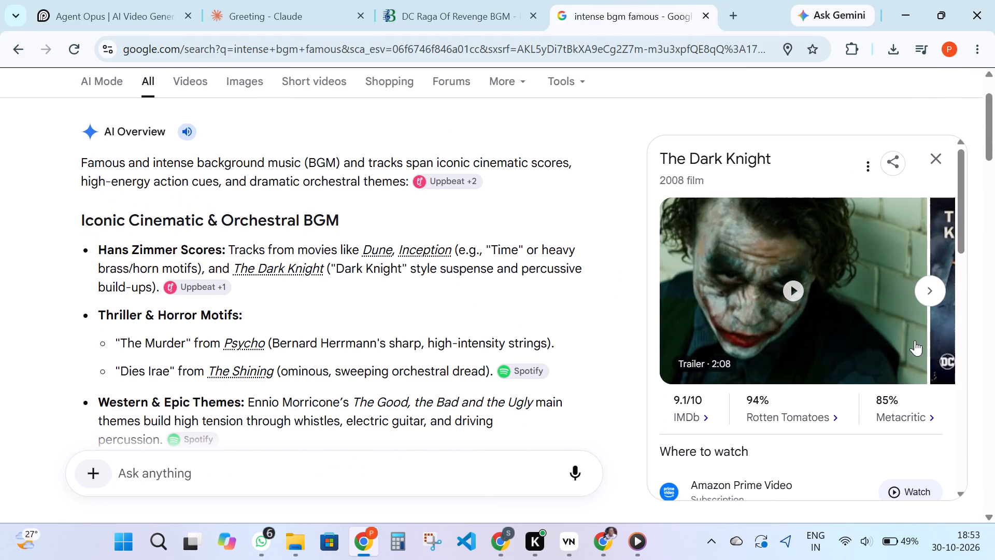
{"action": "scroll", "coordinate": [746, 314], "scroll_direction": "down", "scroll_amount": 1}
{"action": "scroll", "coordinate": [680, 327], "scroll_direction": "down", "scroll_amount": 1}
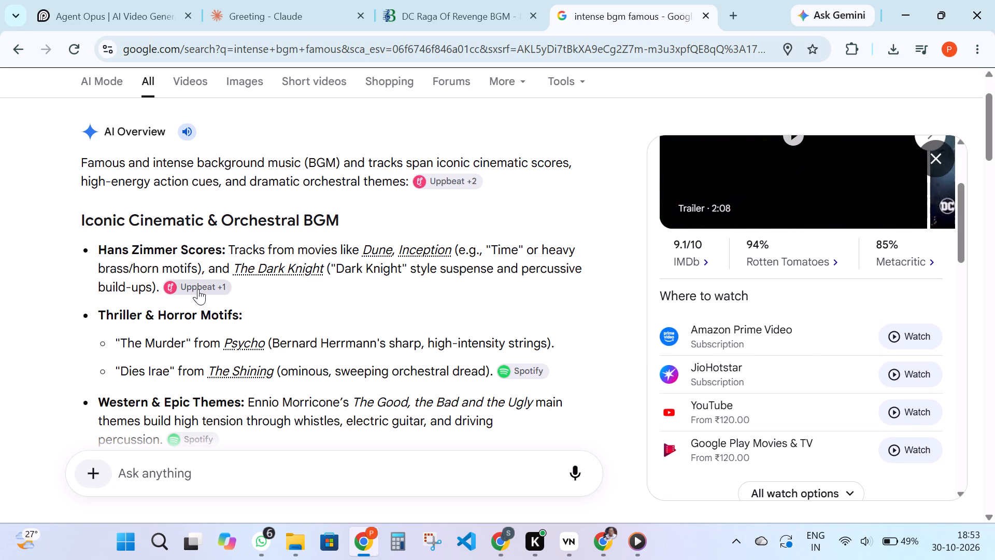
{"action": "scroll", "coordinate": [667, 391], "scroll_direction": "down", "scroll_amount": 2}
{"action": "scroll", "coordinate": [373, 230], "scroll_direction": "down", "scroll_amount": 1}
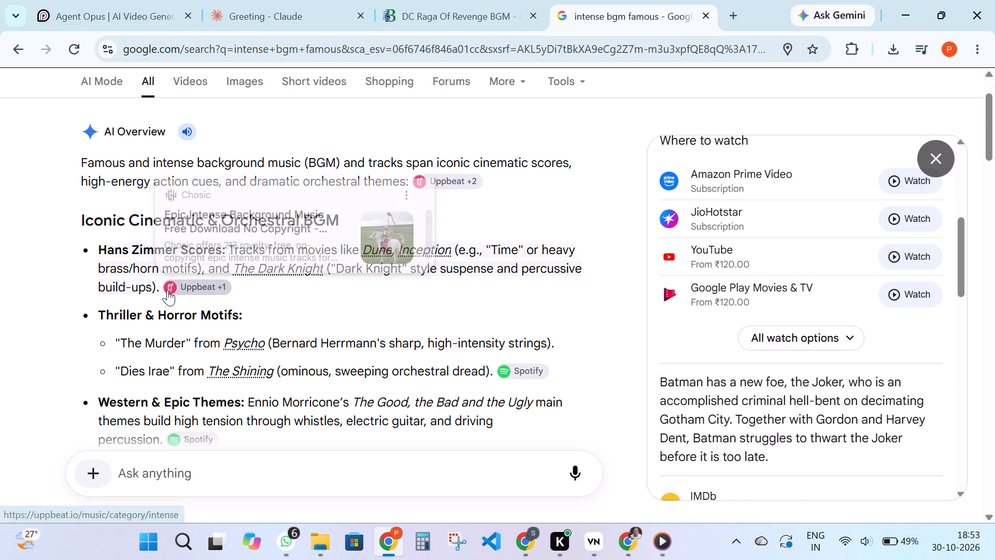
{"action": "scroll", "coordinate": [174, 287], "scroll_direction": "down", "scroll_amount": 5}
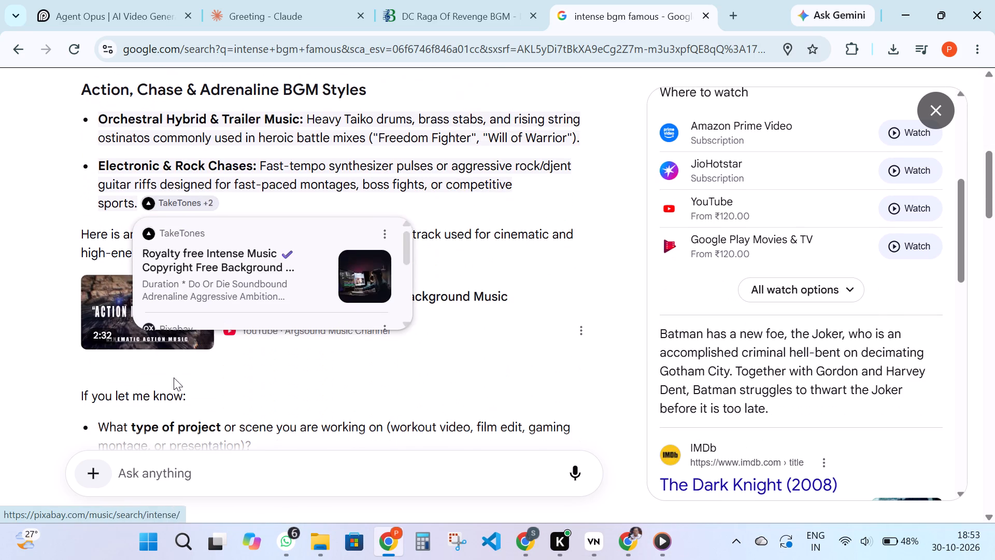
{"action": "scroll", "coordinate": [166, 419], "scroll_direction": "down", "scroll_amount": 1}
Open the AI Overview's "(No Copyright) Intense Action Background Music" video, sample several parts of it and return to the search results.
{"action": "left_click", "coordinate": [139, 229]}
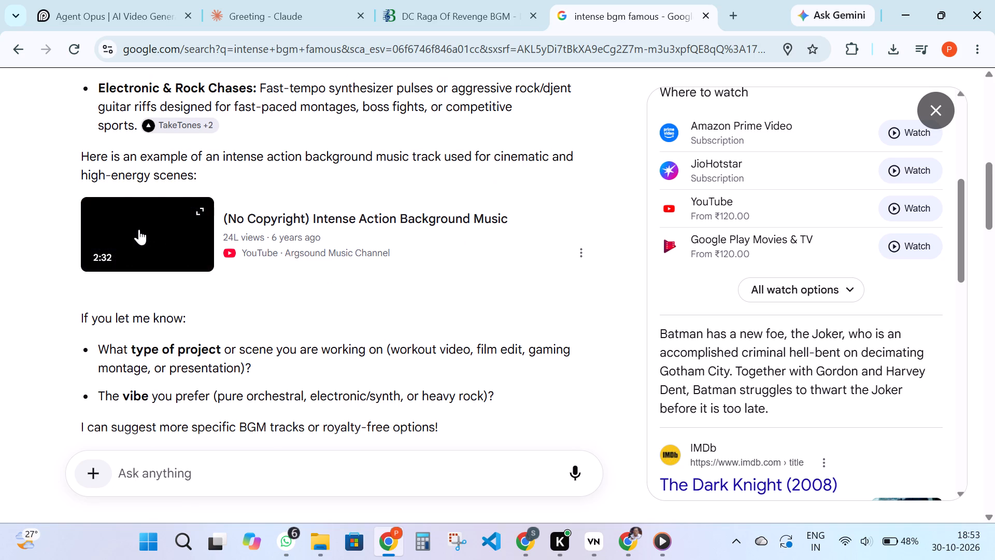
{"action": "scroll", "coordinate": [479, 328], "scroll_direction": "down", "scroll_amount": 1}
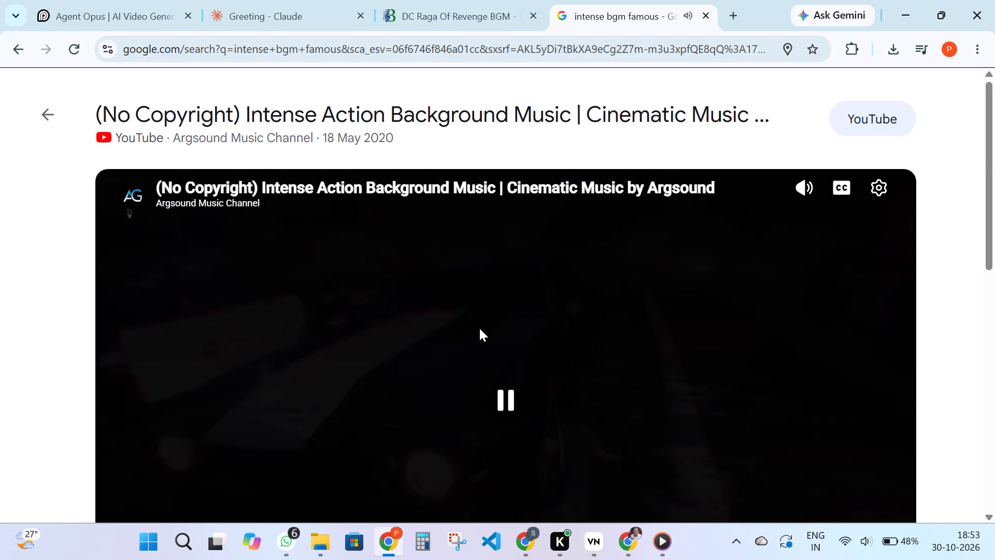
{"action": "left_click", "coordinate": [150, 493]}
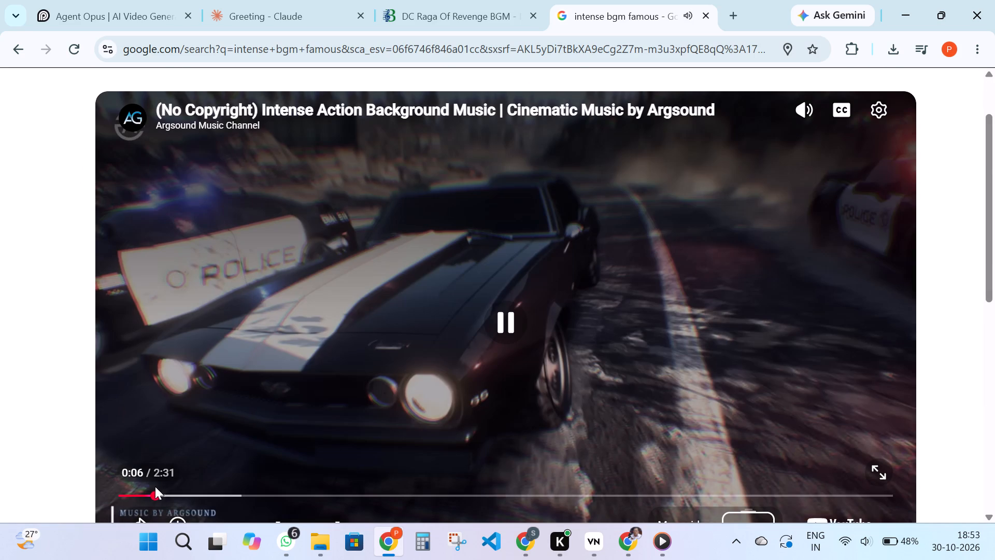
{"action": "left_click", "coordinate": [238, 493]}
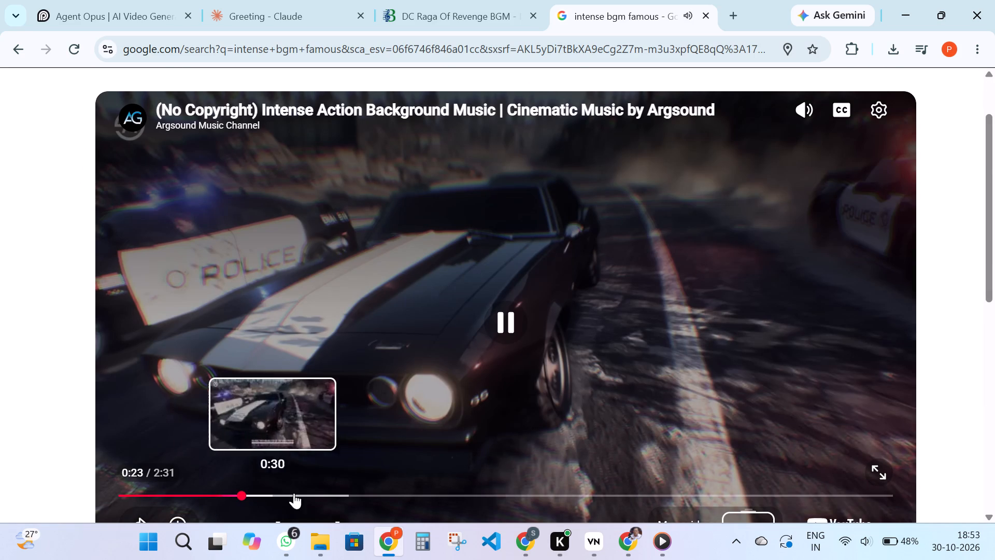
{"action": "left_click", "coordinate": [321, 495]}
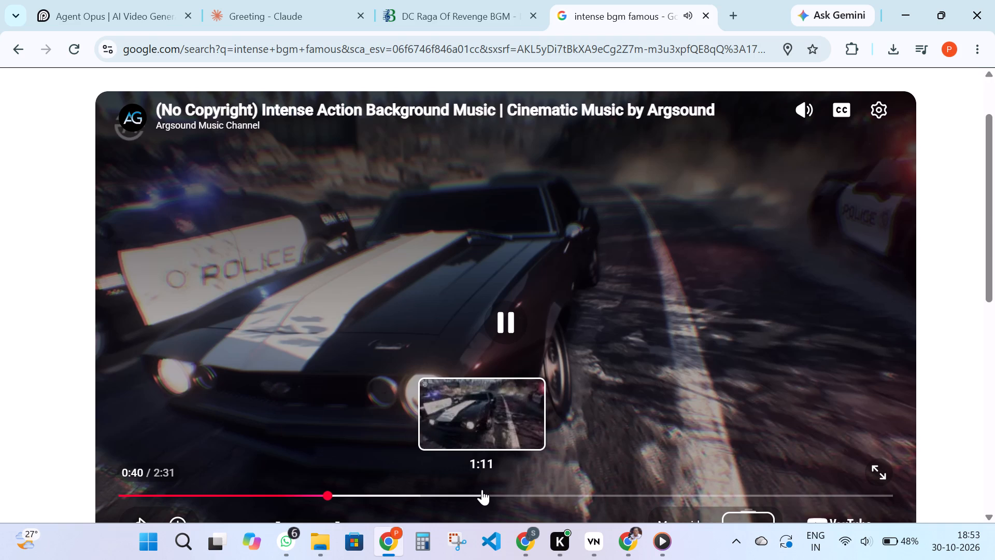
{"action": "left_click", "coordinate": [483, 489]}
{"action": "left_click", "coordinate": [15, 54]}
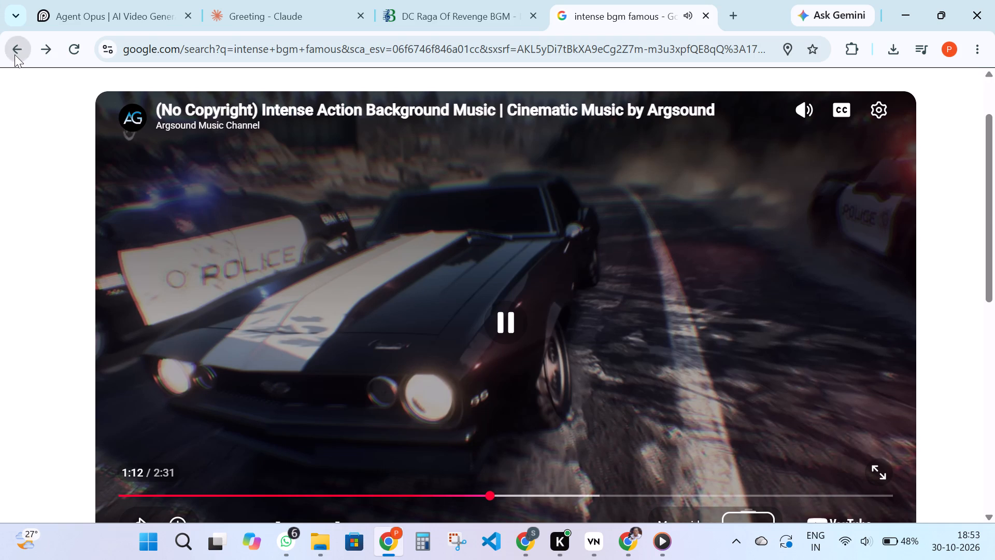
Open Pixabay's intense music page from the search results, look over its royalty-free track list and go back.
{"action": "scroll", "coordinate": [249, 554], "scroll_direction": "down", "scroll_amount": 11}
{"action": "scroll", "coordinate": [7, 253], "scroll_direction": "up", "scroll_amount": 2}
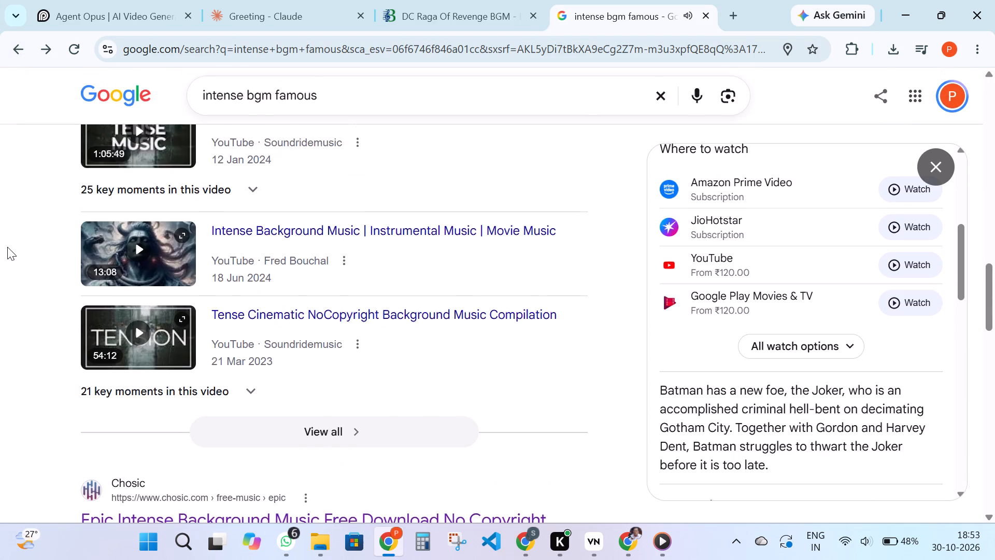
{"action": "scroll", "coordinate": [7, 247], "scroll_direction": "up", "scroll_amount": 2}
{"action": "left_click", "coordinate": [206, 277]}
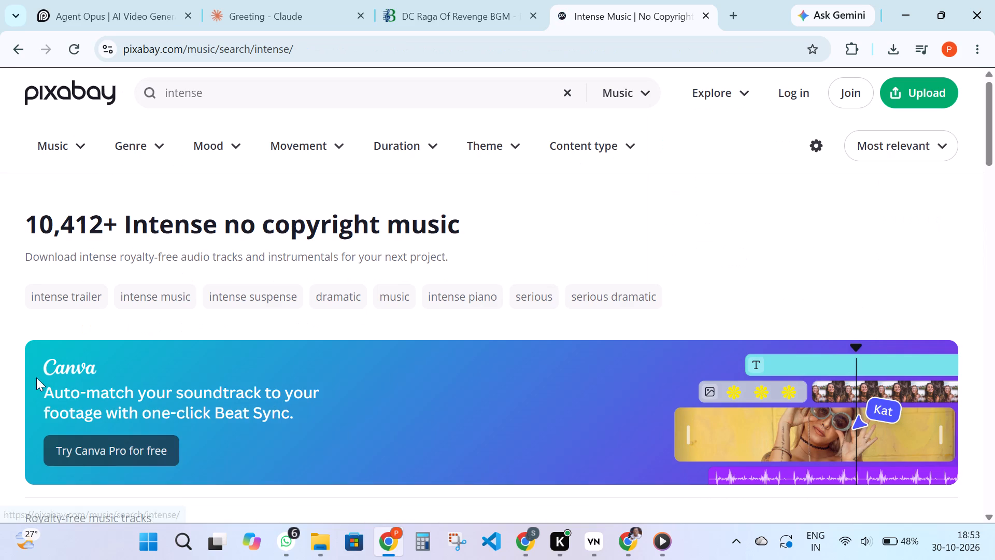
{"action": "scroll", "coordinate": [277, 298], "scroll_direction": "down", "scroll_amount": 3}
{"action": "scroll", "coordinate": [163, 274], "scroll_direction": "down", "scroll_amount": 2}
{"action": "left_click", "coordinate": [5, 50]}
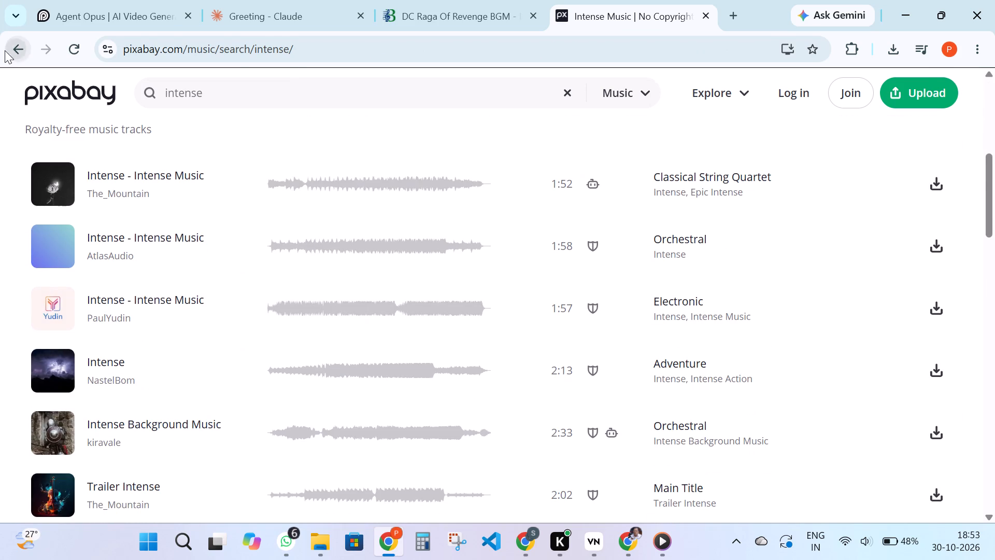
Open the TakeTones "Royalty free Intense Music" result and sample several parts of the track Crown Of Fire.
{"action": "scroll", "coordinate": [260, 441], "scroll_direction": "down", "scroll_amount": 7}
{"action": "scroll", "coordinate": [205, 334], "scroll_direction": "down", "scroll_amount": 2}
{"action": "left_click", "coordinate": [182, 241]}
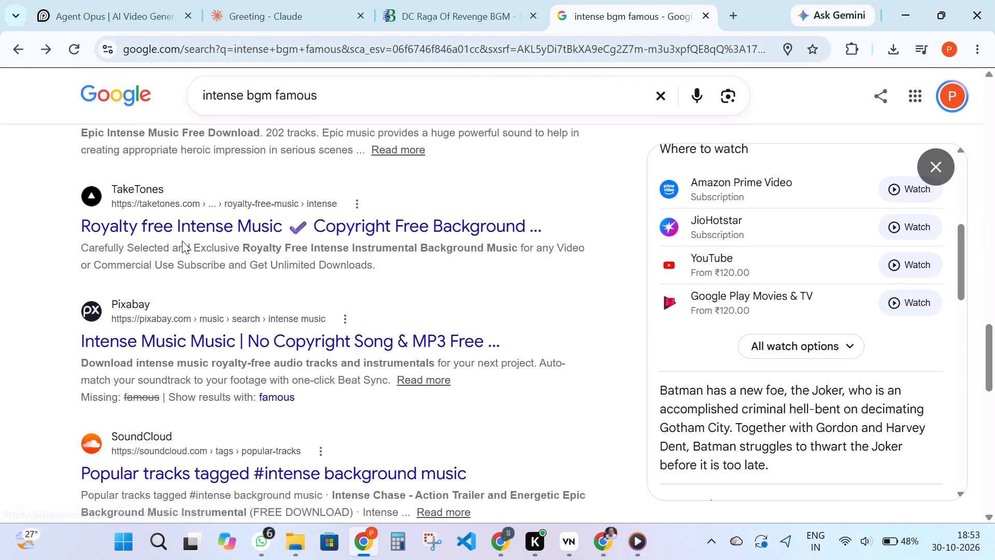
{"action": "left_click", "coordinate": [170, 198]}
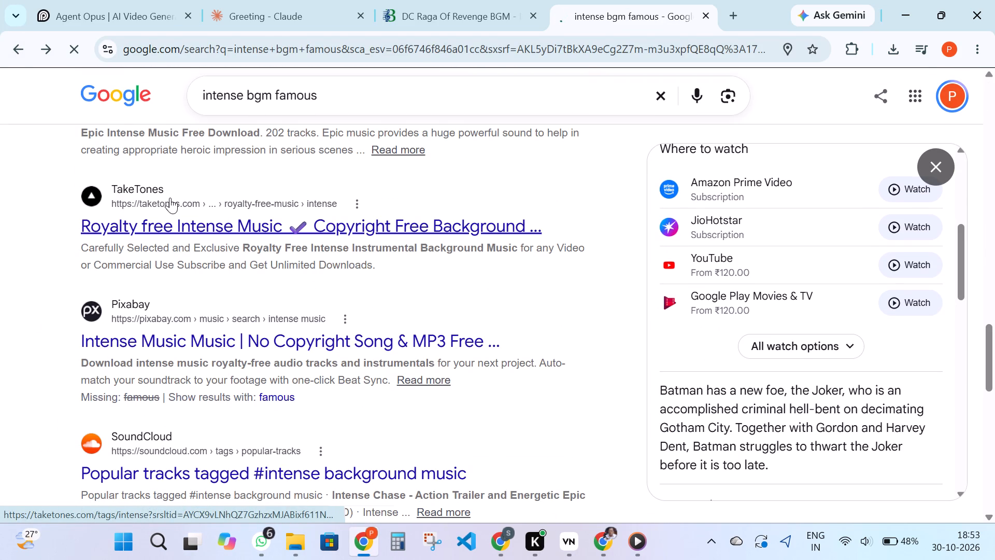
{"action": "scroll", "coordinate": [435, 348], "scroll_direction": "down", "scroll_amount": 2}
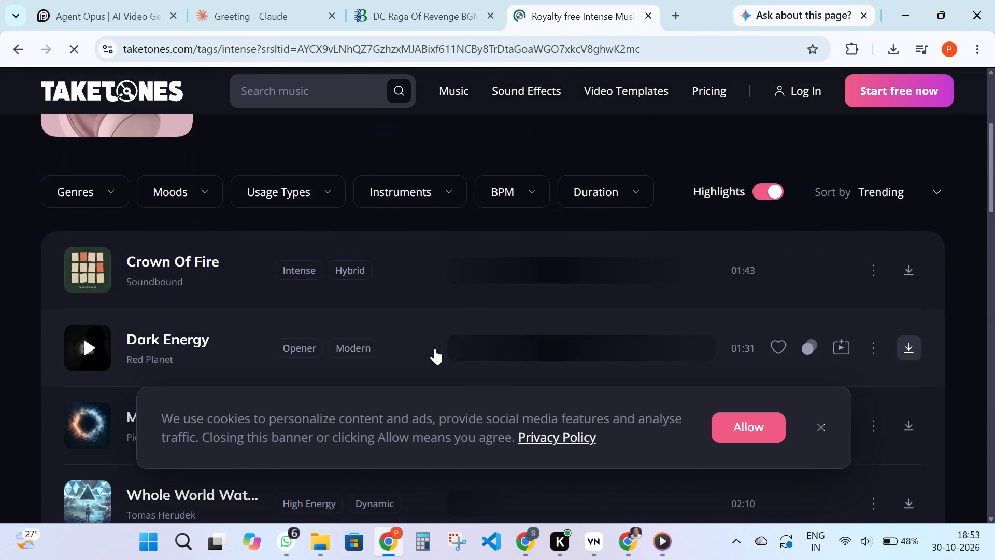
{"action": "scroll", "coordinate": [435, 348], "scroll_direction": "down", "scroll_amount": 1}
{"action": "left_click", "coordinate": [391, 242]}
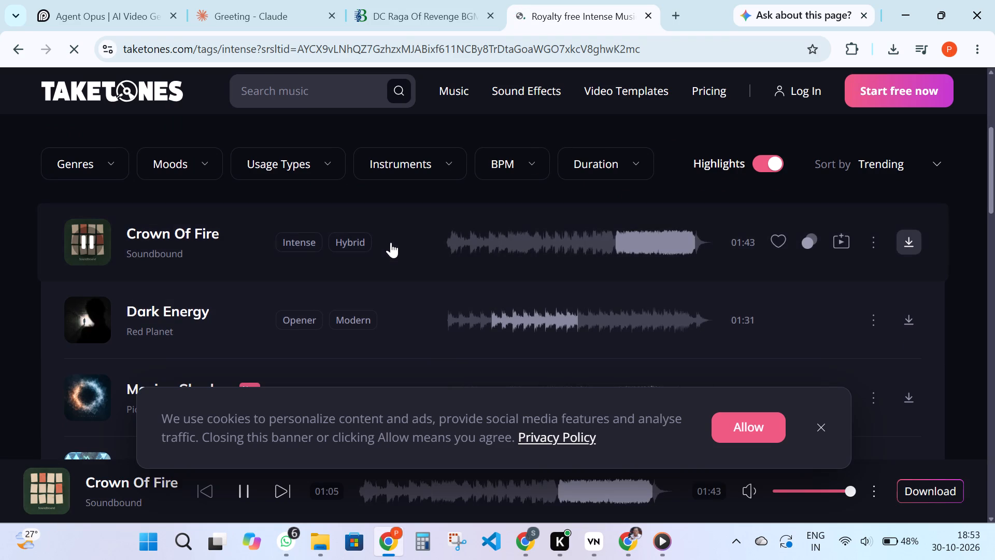
{"action": "left_click", "coordinate": [485, 244]}
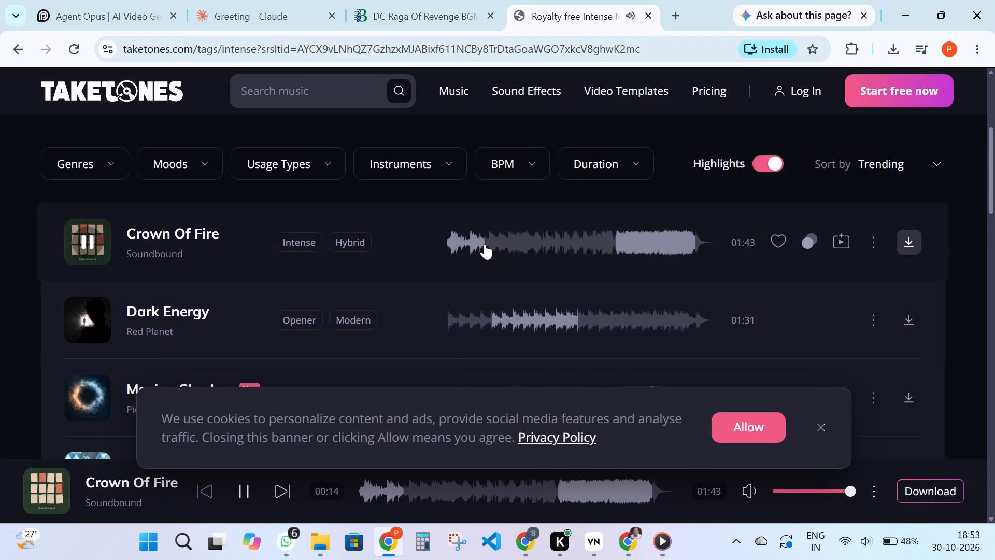
{"action": "left_click", "coordinate": [629, 237]}
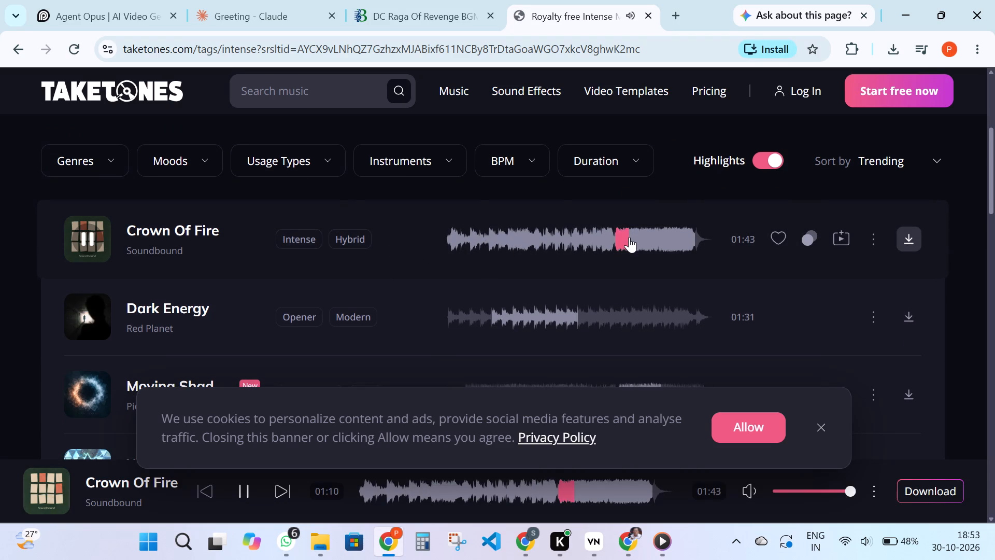
Preview the TakeTones tracks Dark Energy, Moving Shadows and Whole World Watching from their highlighted sections.
{"action": "left_click", "coordinate": [543, 321]}
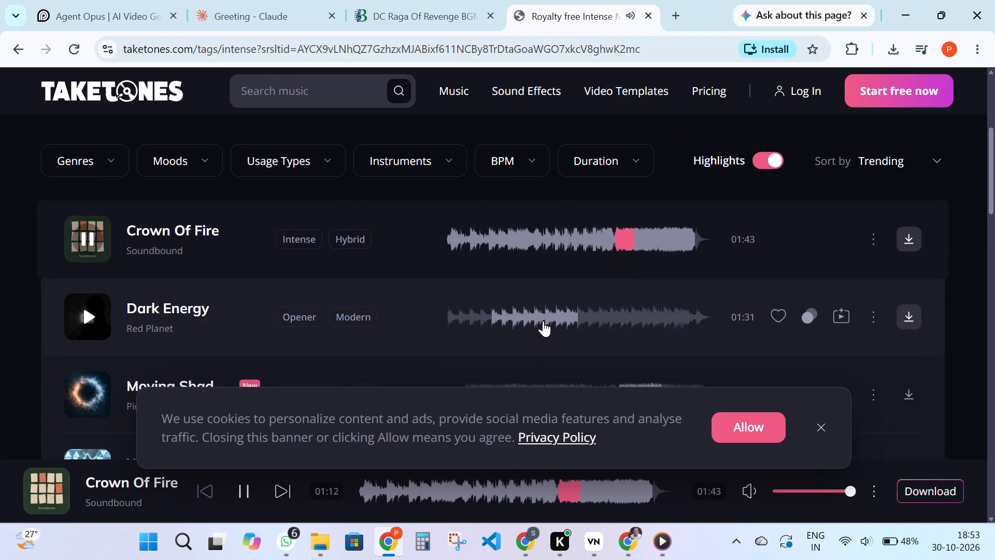
{"action": "scroll", "coordinate": [543, 321], "scroll_direction": "down", "scroll_amount": 1}
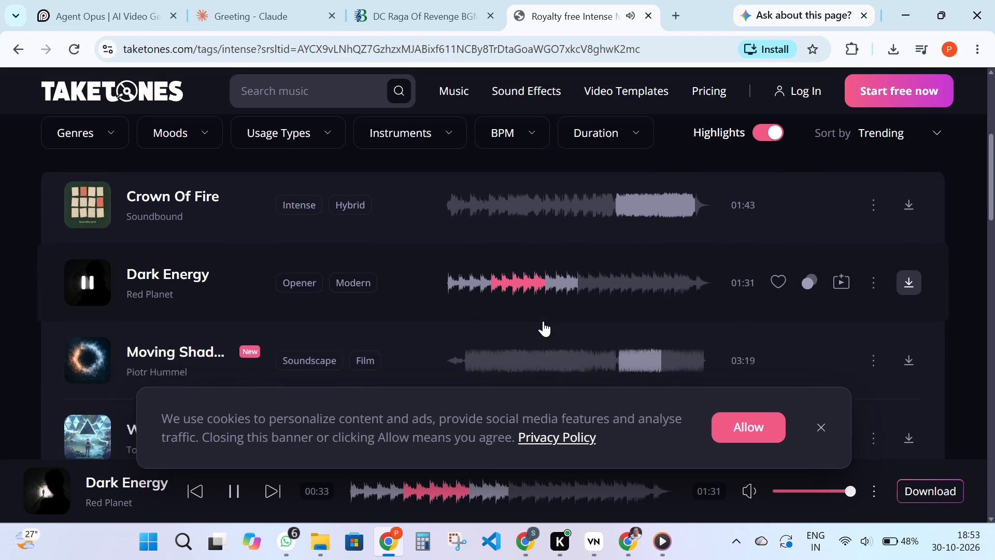
{"action": "scroll", "coordinate": [543, 321], "scroll_direction": "down", "scroll_amount": 1}
{"action": "left_click", "coordinate": [626, 311]}
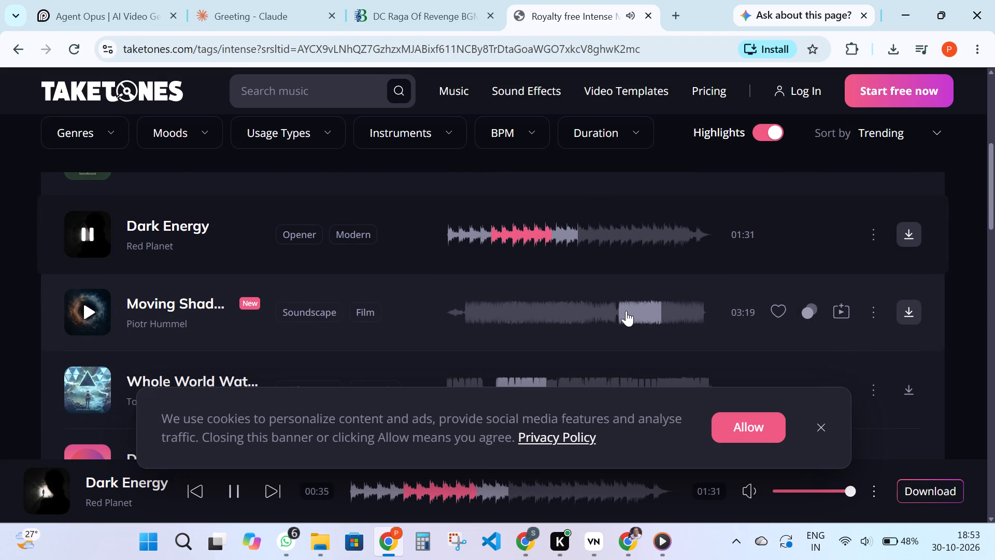
{"action": "scroll", "coordinate": [626, 311], "scroll_direction": "down", "scroll_amount": 1}
{"action": "scroll", "coordinate": [519, 342], "scroll_direction": "down", "scroll_amount": 1}
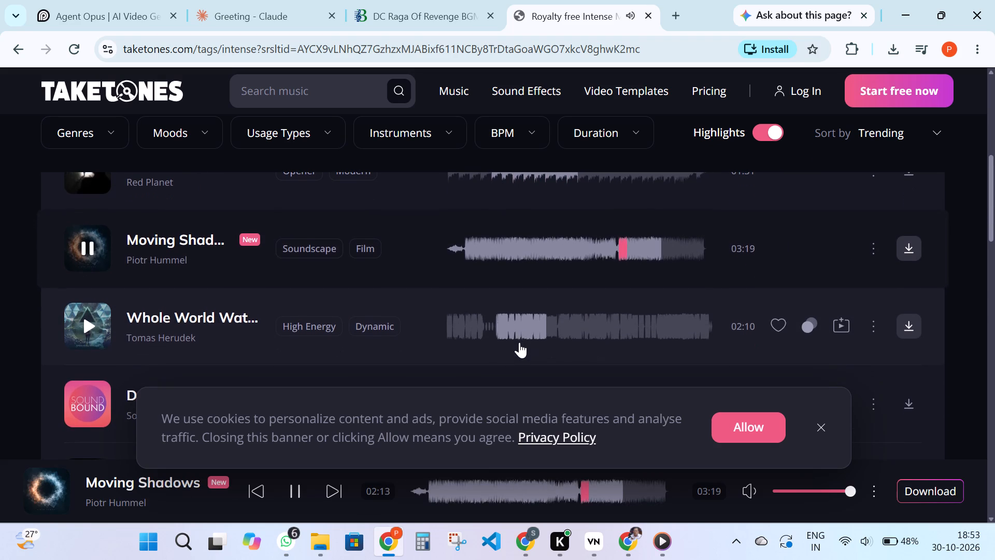
{"action": "scroll", "coordinate": [519, 342], "scroll_direction": "down", "scroll_amount": 1}
{"action": "left_click", "coordinate": [519, 342]}
Preview the TakeTones tracks Do Or Die, Taheda - Deadlight and Aerial Ascent from their highlighted sections.
{"action": "scroll", "coordinate": [519, 342], "scroll_direction": "down", "scroll_amount": 1}
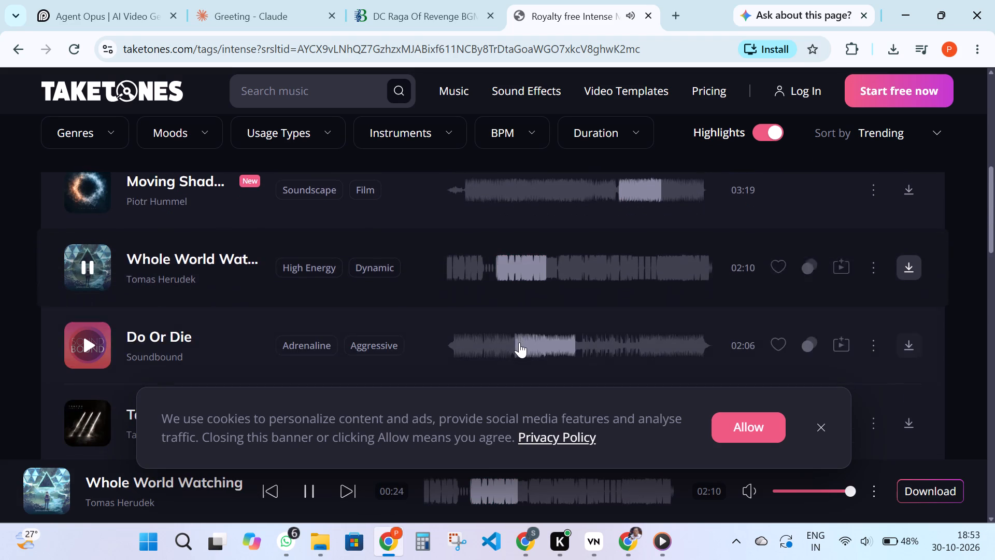
{"action": "scroll", "coordinate": [519, 342], "scroll_direction": "down", "scroll_amount": 2}
{"action": "left_click", "coordinate": [522, 311]}
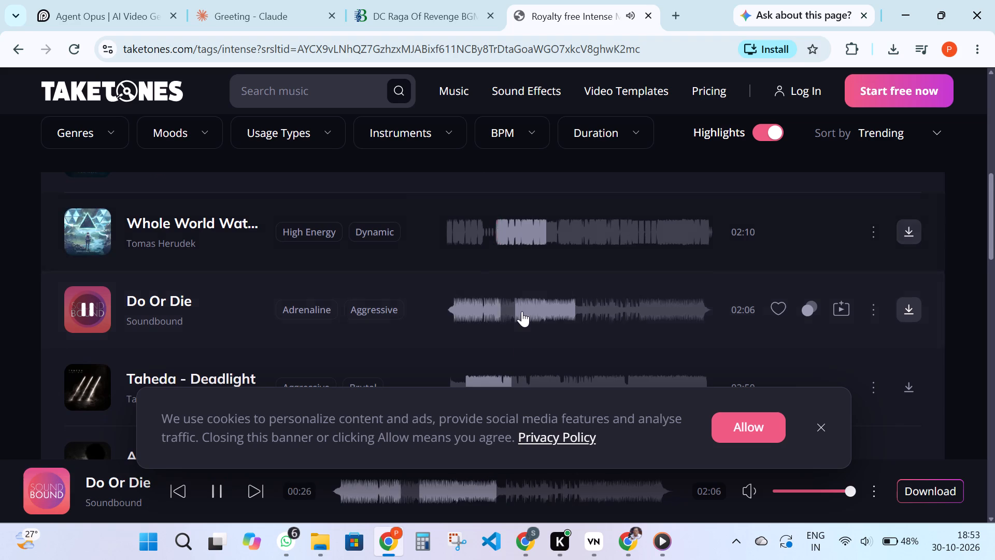
{"action": "scroll", "coordinate": [522, 311], "scroll_direction": "down", "scroll_amount": 2}
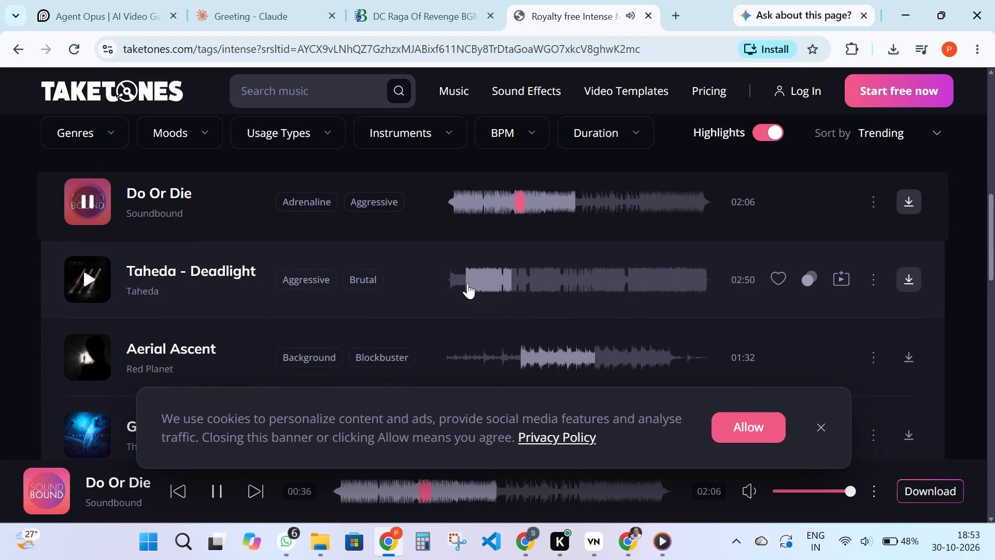
{"action": "left_click", "coordinate": [467, 283]}
{"action": "scroll", "coordinate": [467, 283], "scroll_direction": "down", "scroll_amount": 1}
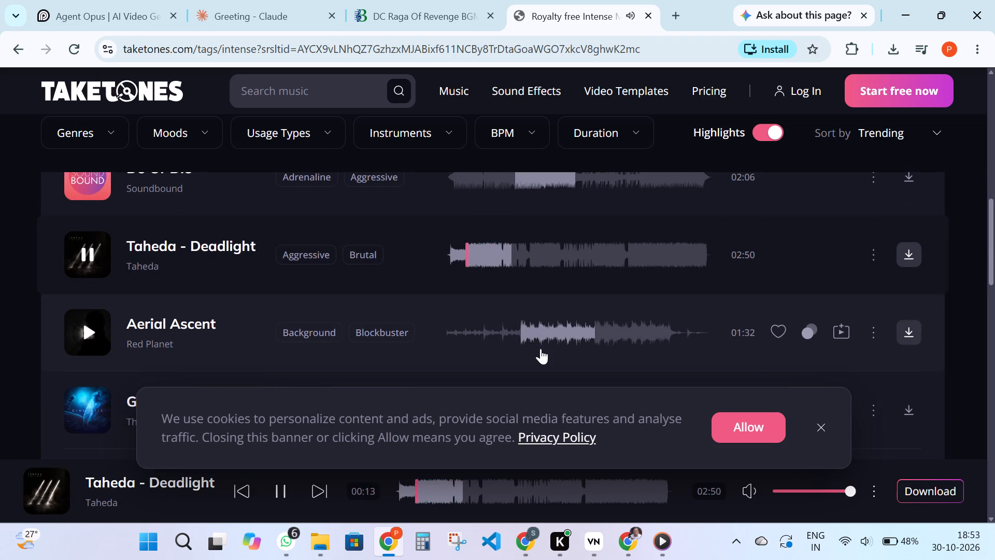
{"action": "left_click", "coordinate": [541, 348]}
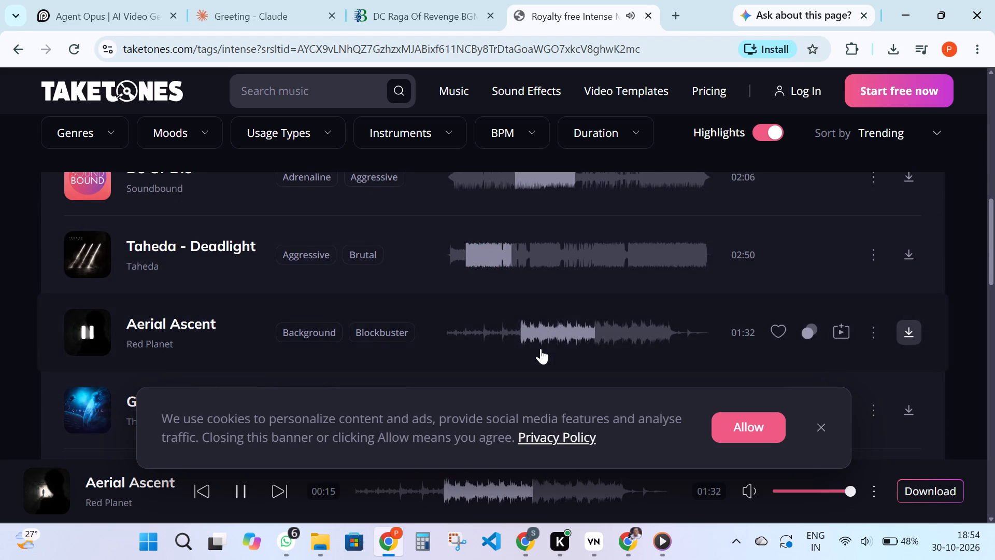
Open the TakeTones music search, dismiss the cookie notice and leave the search without entering a query.
{"action": "left_click", "coordinate": [325, 90]}
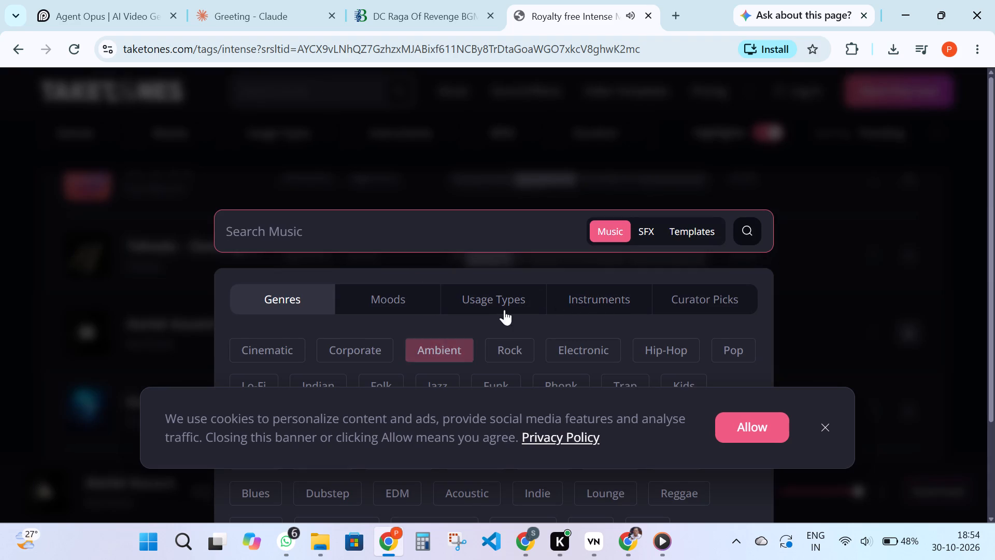
{"action": "left_click", "coordinate": [824, 431]}
{"action": "left_click", "coordinate": [212, 394]}
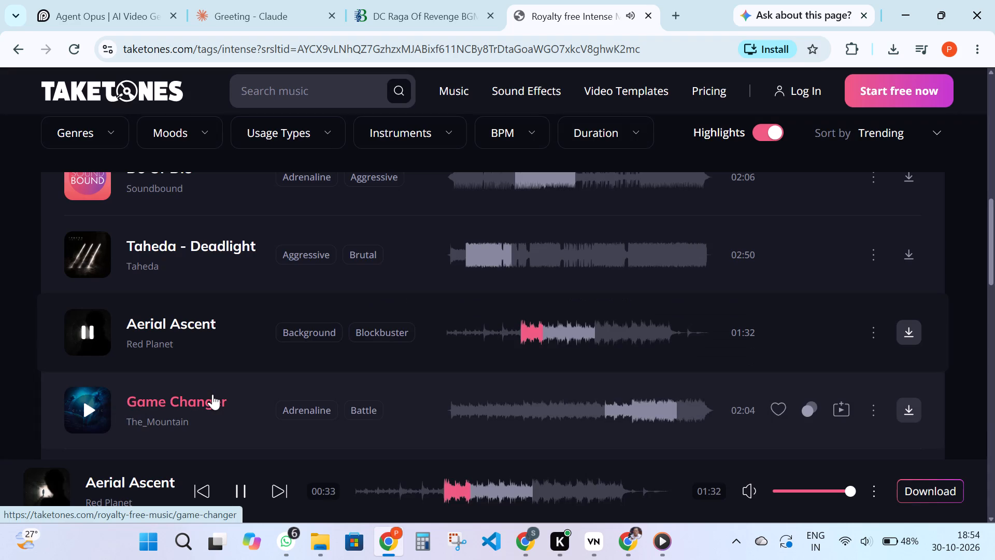
Return to the "intense bgm famous" results and open Uppbeat's "Free Intense Music – Royalty Free Download" page.
{"action": "scroll", "coordinate": [444, 435], "scroll_direction": "up", "scroll_amount": 5}
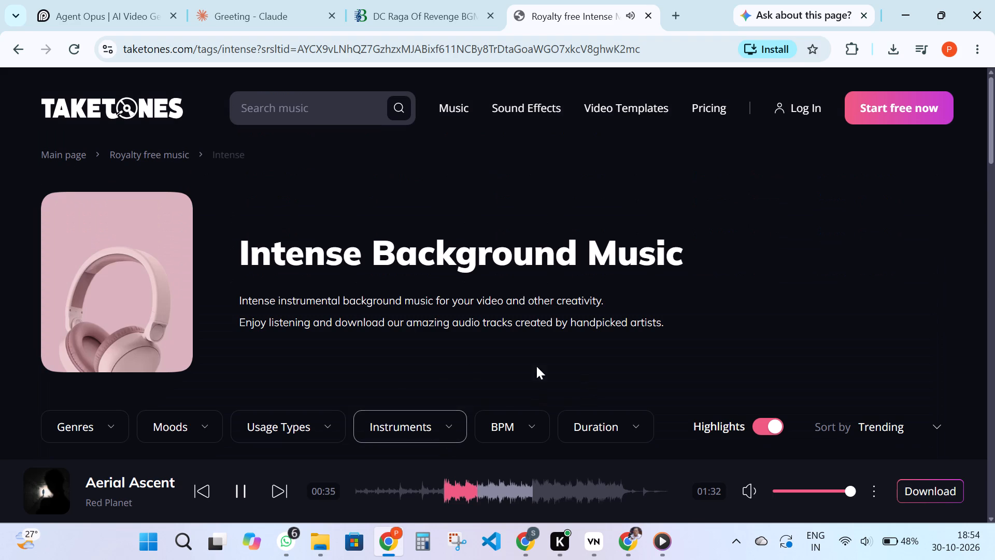
{"action": "left_click", "coordinate": [211, 256]}
{"action": "scroll", "coordinate": [0, 0], "scroll_direction": "down", "scroll_amount": 1}
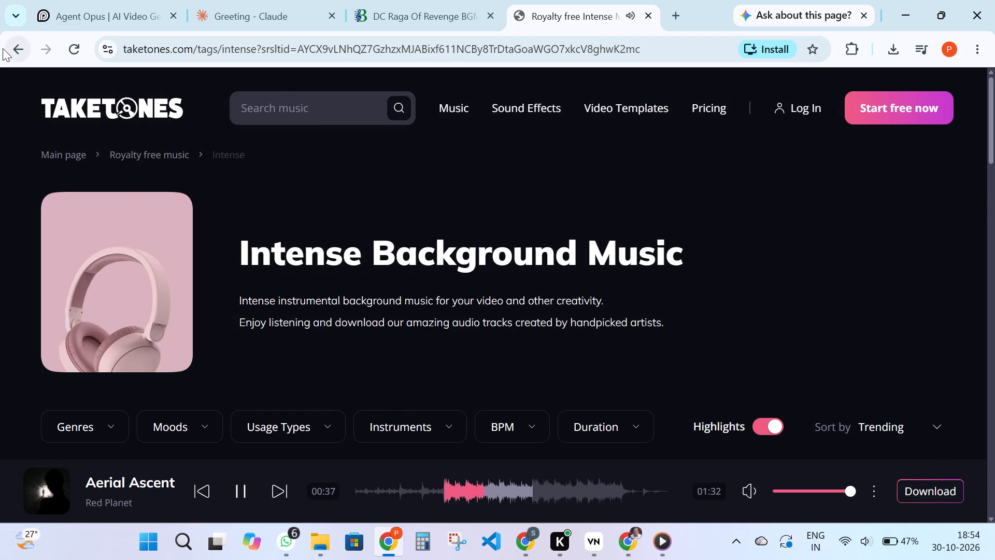
{"action": "left_click", "coordinate": [3, 48]}
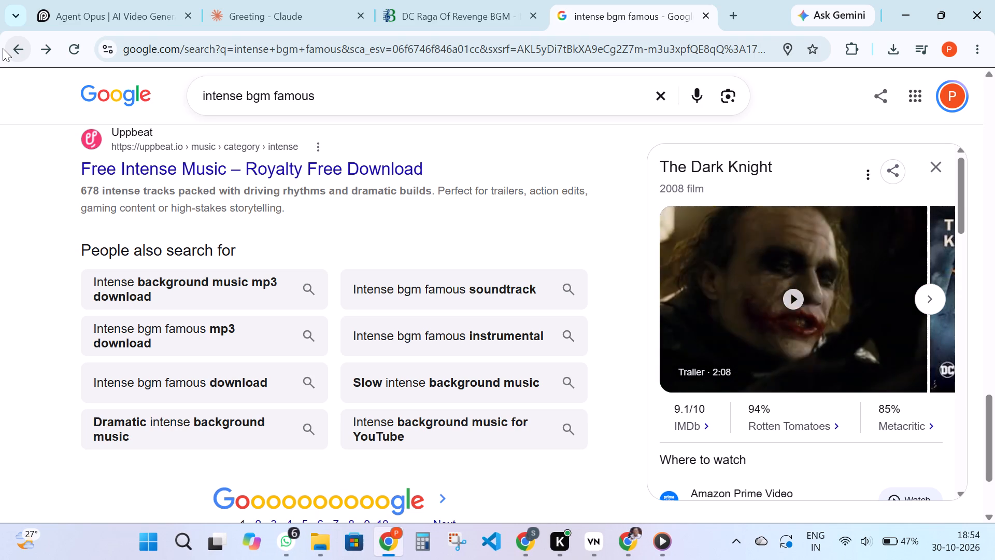
{"action": "scroll", "coordinate": [3, 48], "scroll_direction": "up", "scroll_amount": 3}
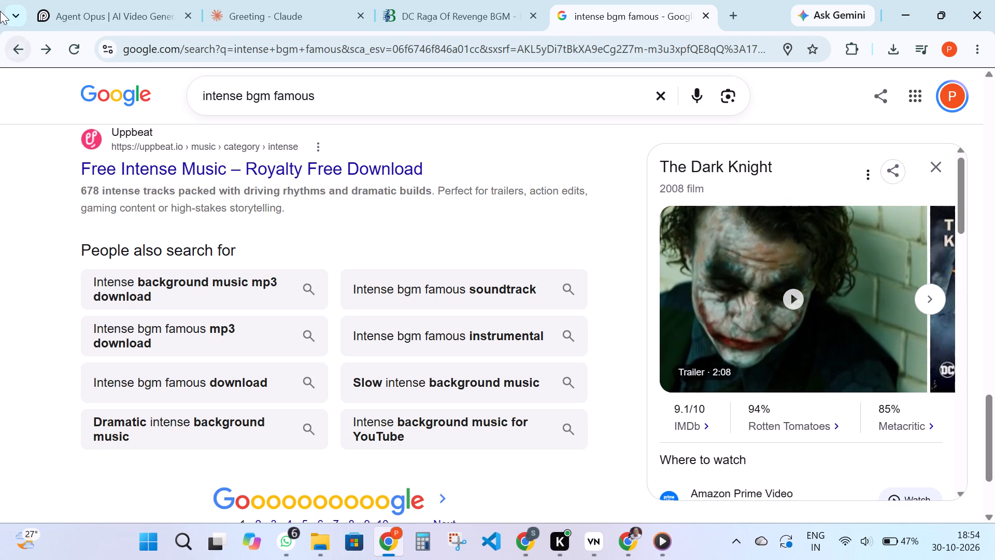
{"action": "scroll", "coordinate": [397, 264], "scroll_direction": "up", "scroll_amount": 13}
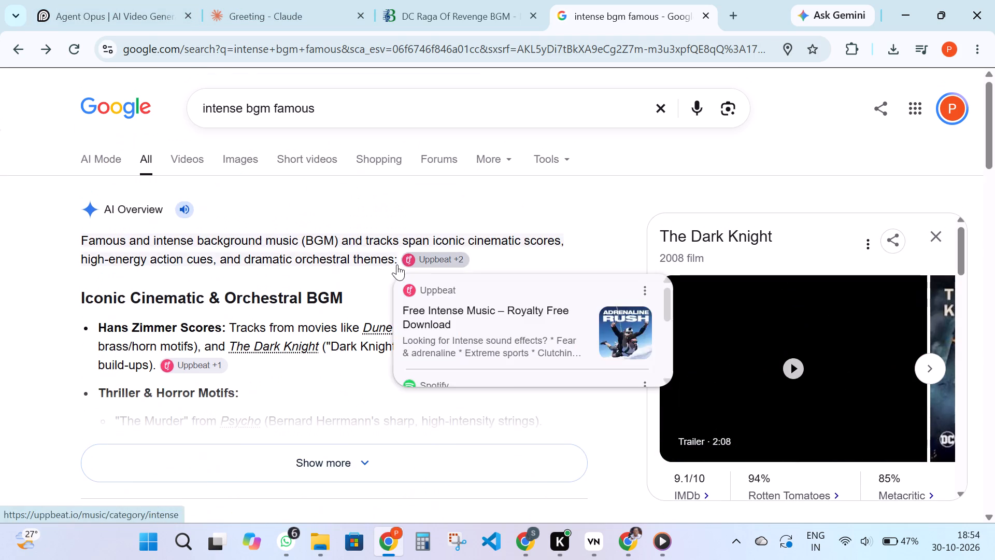
{"action": "scroll", "coordinate": [397, 264], "scroll_direction": "down", "scroll_amount": 7}
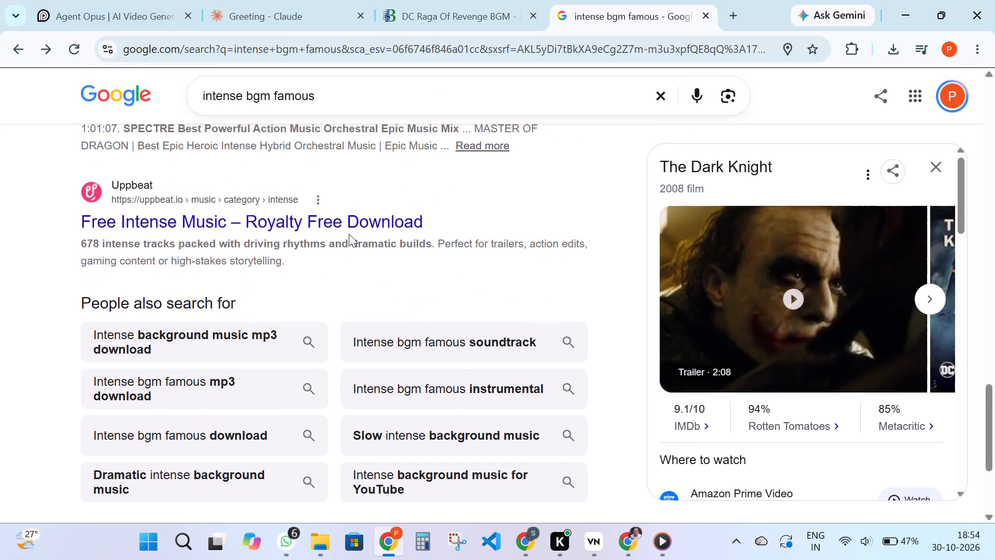
{"action": "left_click", "coordinate": [347, 230]}
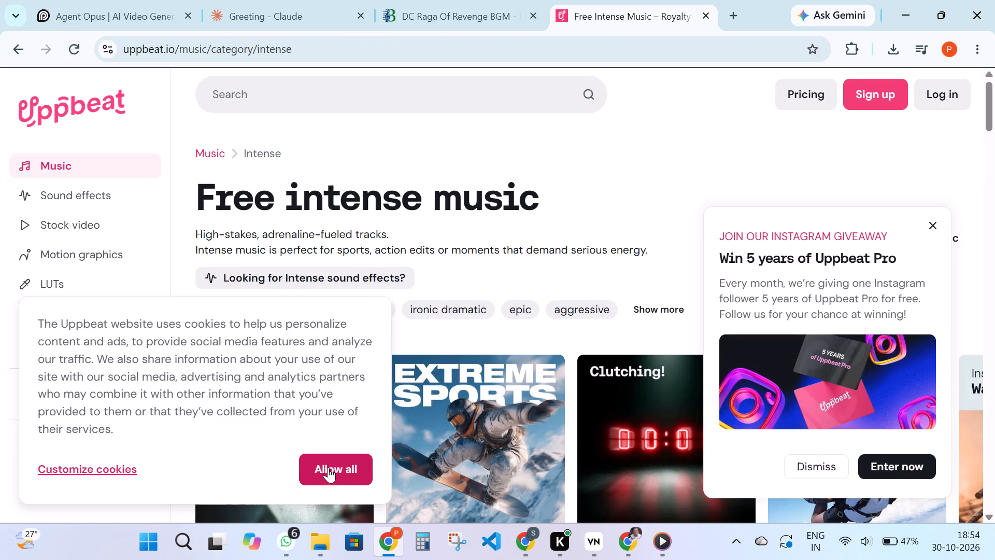
{"action": "left_click", "coordinate": [386, 340]}
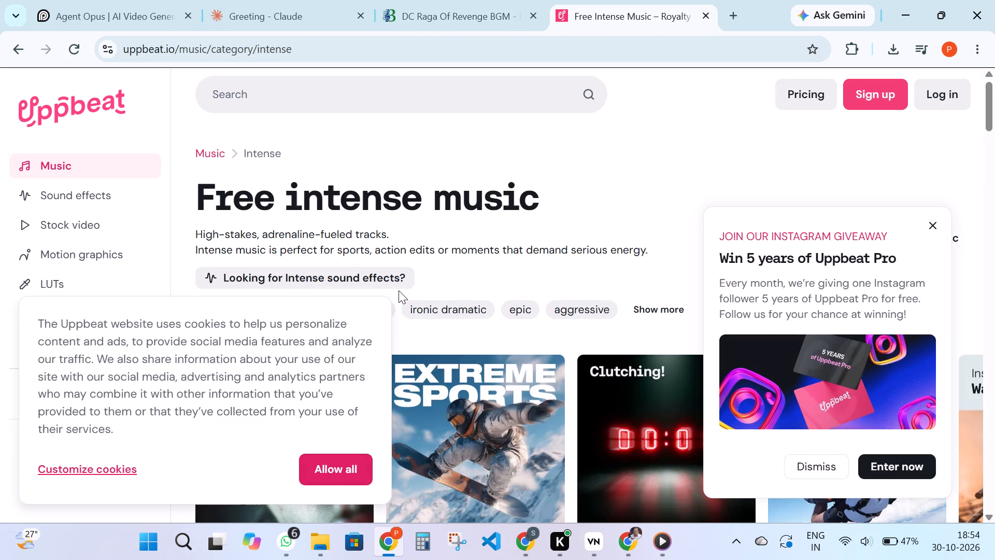
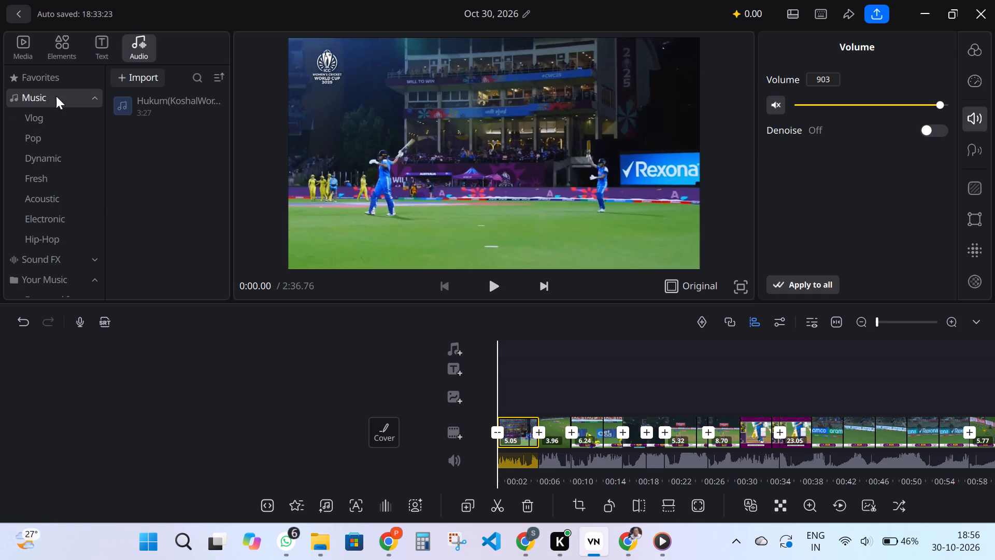
In the VN editor's audio library, look through Your Music and the built-in music categories, and search the Vlog music for "dc".
{"action": "left_click", "coordinate": [55, 176]}
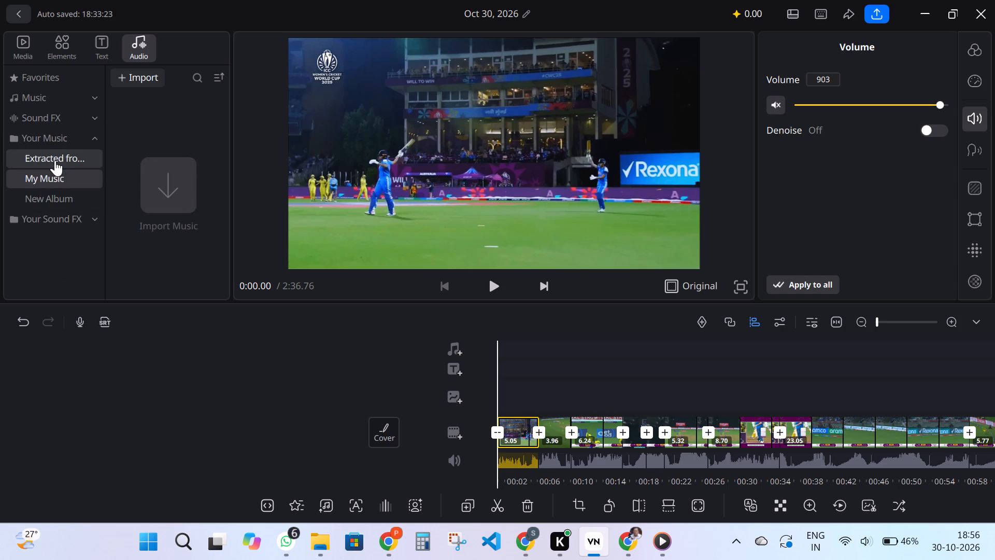
{"action": "left_click", "coordinate": [55, 160]}
{"action": "left_click", "coordinate": [59, 131]}
{"action": "left_click", "coordinate": [58, 101]}
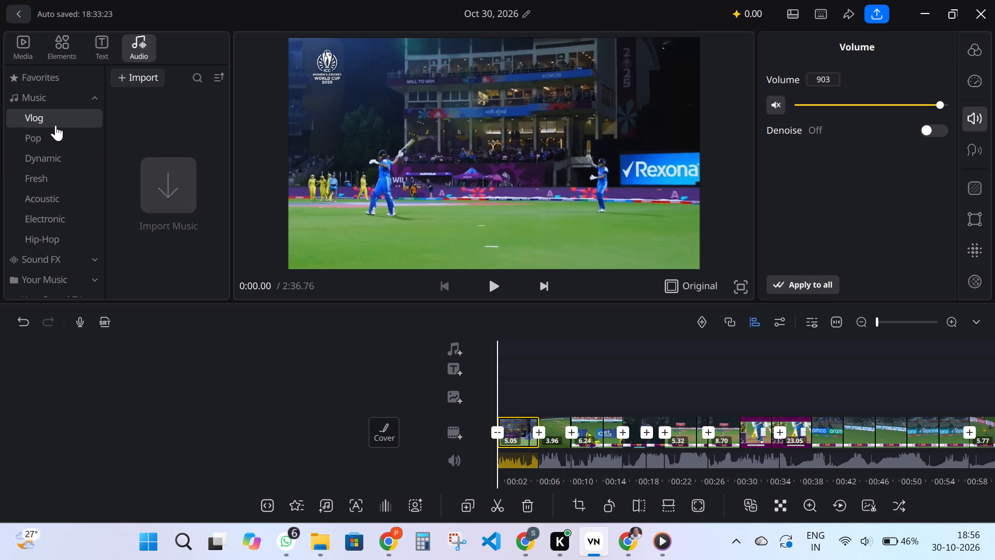
{"action": "left_click", "coordinate": [55, 125]}
{"action": "left_click", "coordinate": [51, 132]}
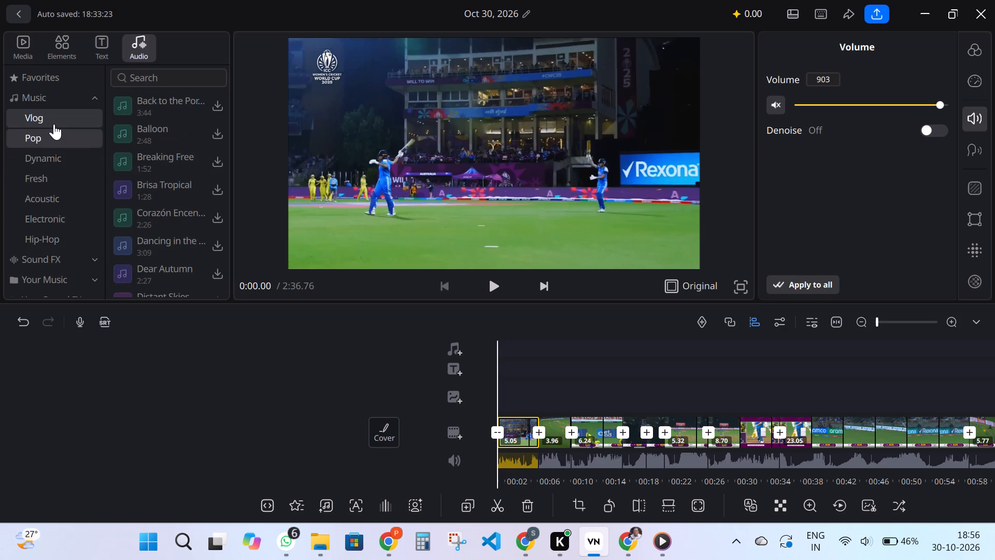
{"action": "left_click", "coordinate": [54, 124]}
{"action": "left_click", "coordinate": [165, 82]}
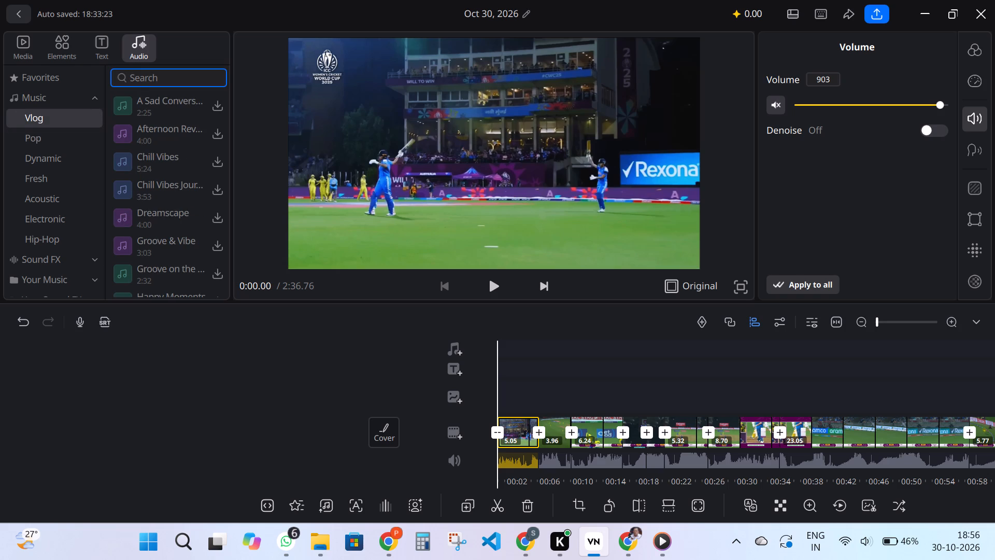
{"action": "key", "text": "d"}
{"action": "key", "text": "c"}
{"action": "left_click", "coordinate": [19, 148]}
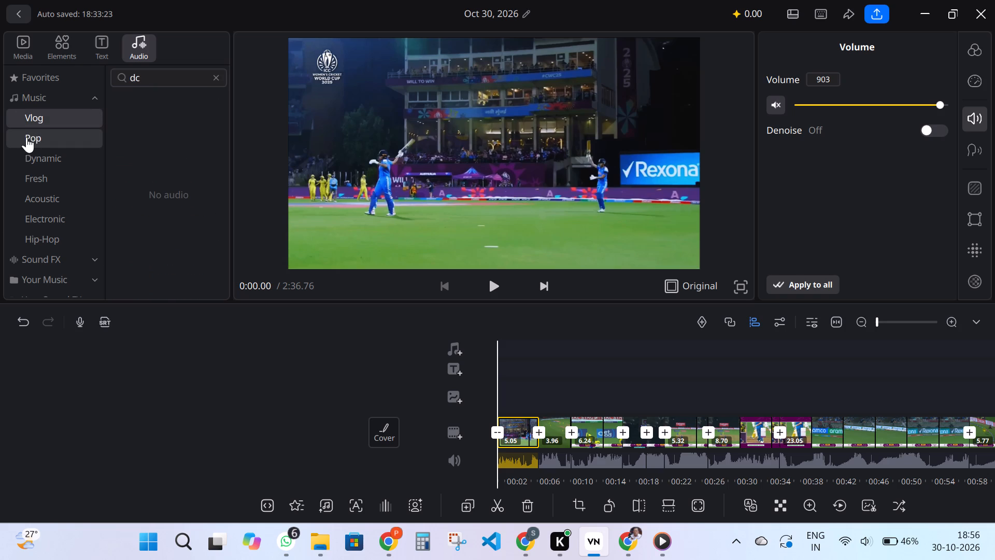
Search the Pop music category for "dc".
{"action": "left_click", "coordinate": [26, 137]}
{"action": "left_click", "coordinate": [162, 69]}
{"action": "left_click", "coordinate": [159, 77]}
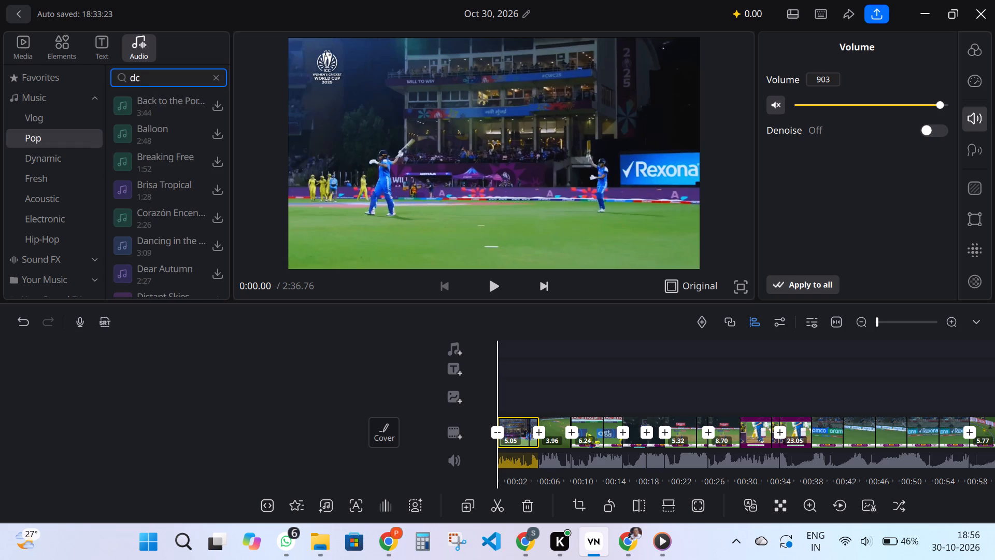
{"action": "key", "text": "BackSpace"}
{"action": "key", "text": "c"}
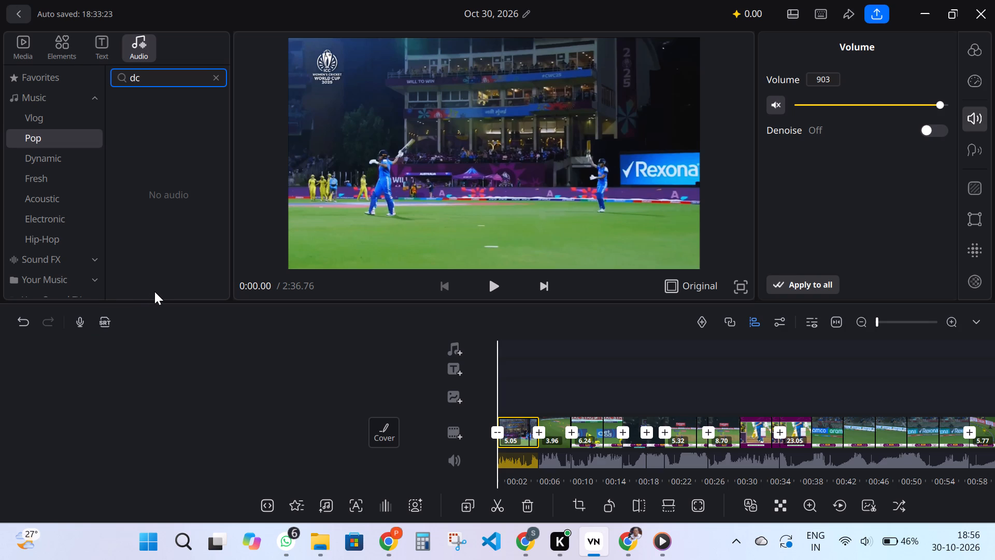
Play the cricket highlights timeline from the start to review its clips and sound, pausing at about 0:17.
{"action": "left_click", "coordinate": [506, 282]}
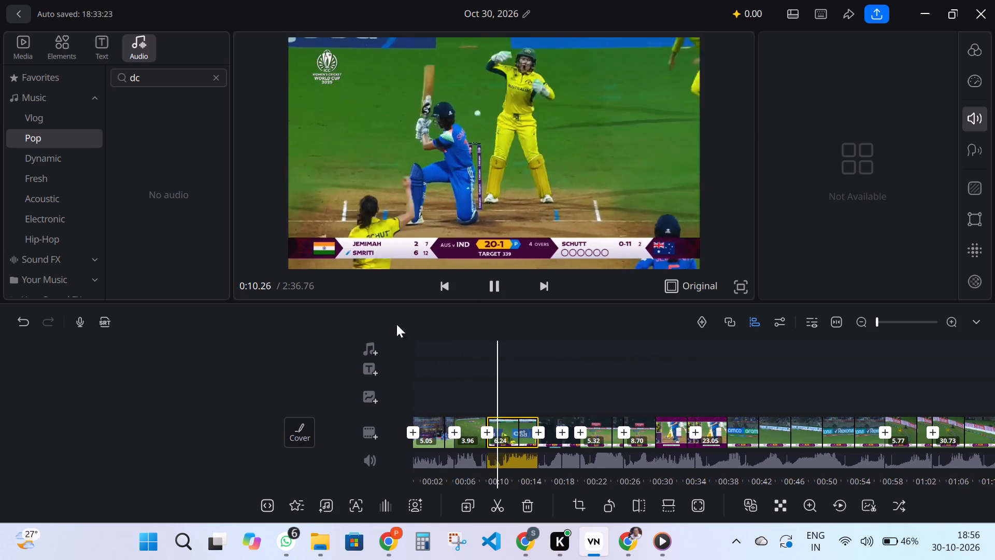
{"action": "left_click", "coordinate": [493, 287]}
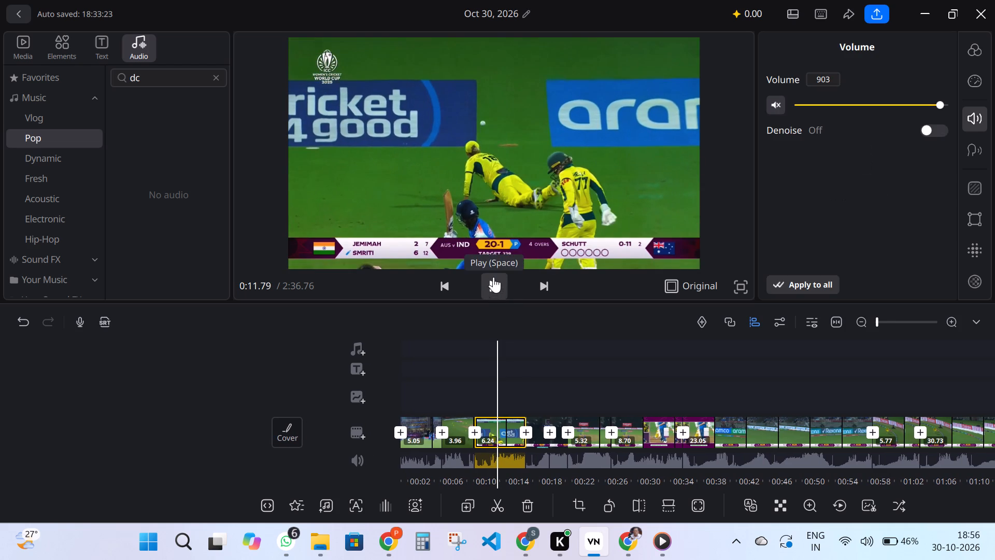
{"action": "left_click", "coordinate": [497, 252]}
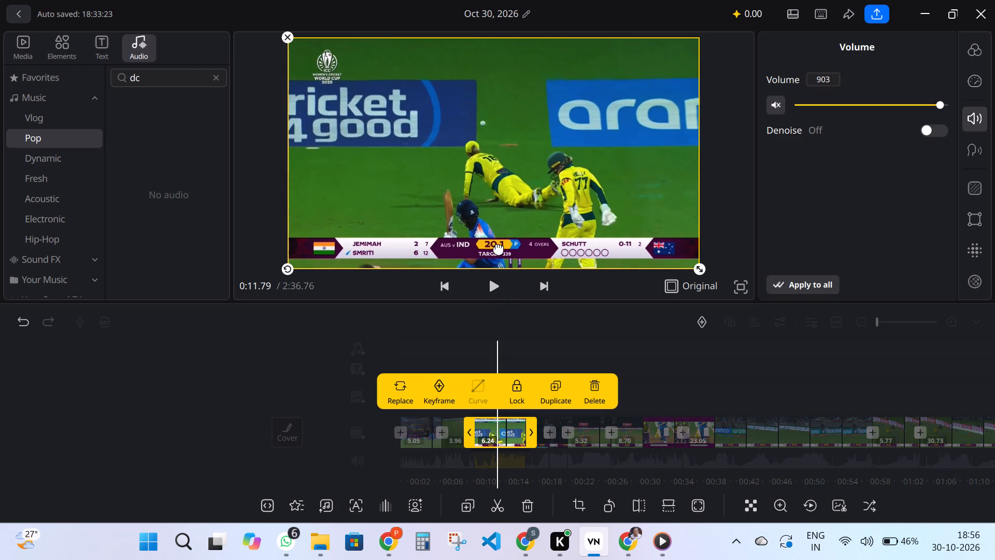
{"action": "left_click", "coordinate": [503, 287]}
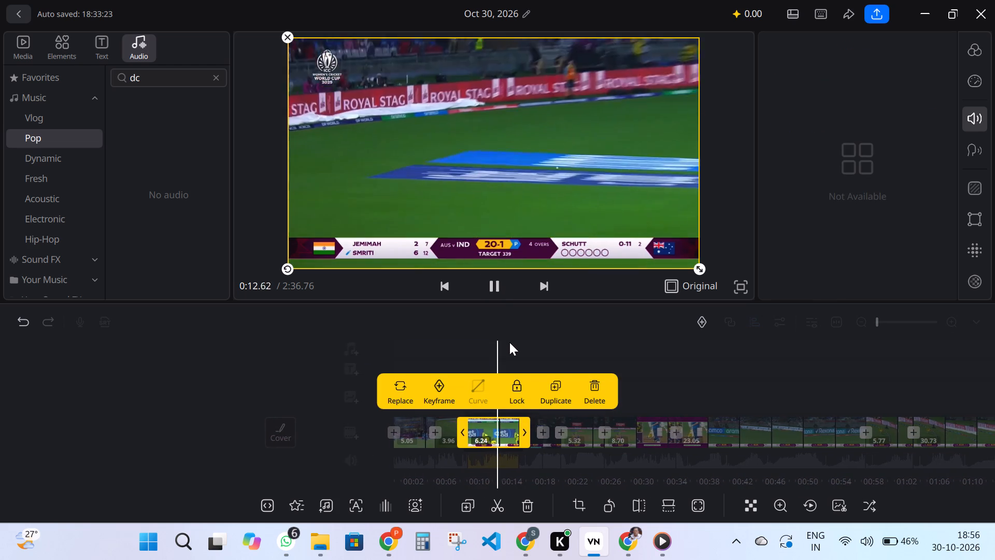
{"action": "left_click", "coordinate": [509, 342]}
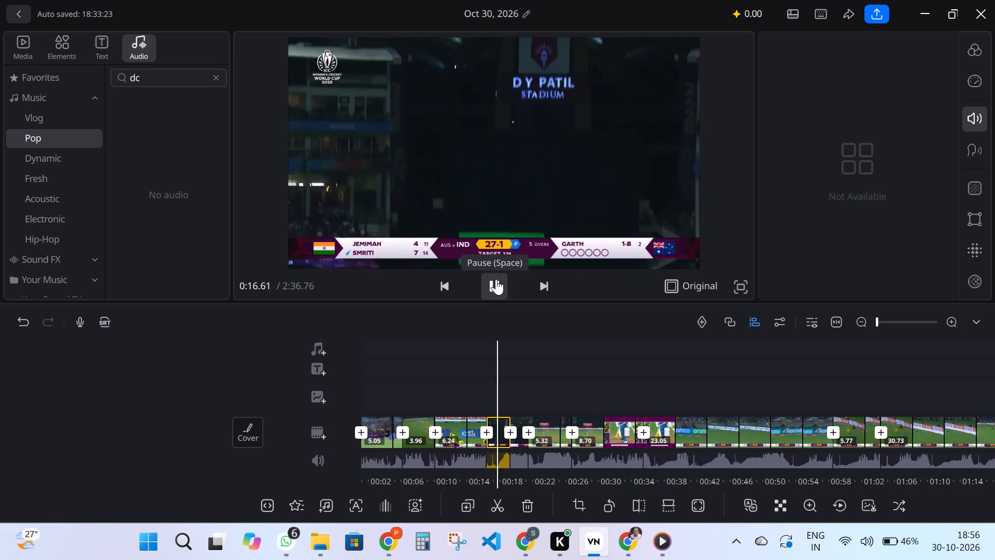
{"action": "left_click", "coordinate": [496, 279]}
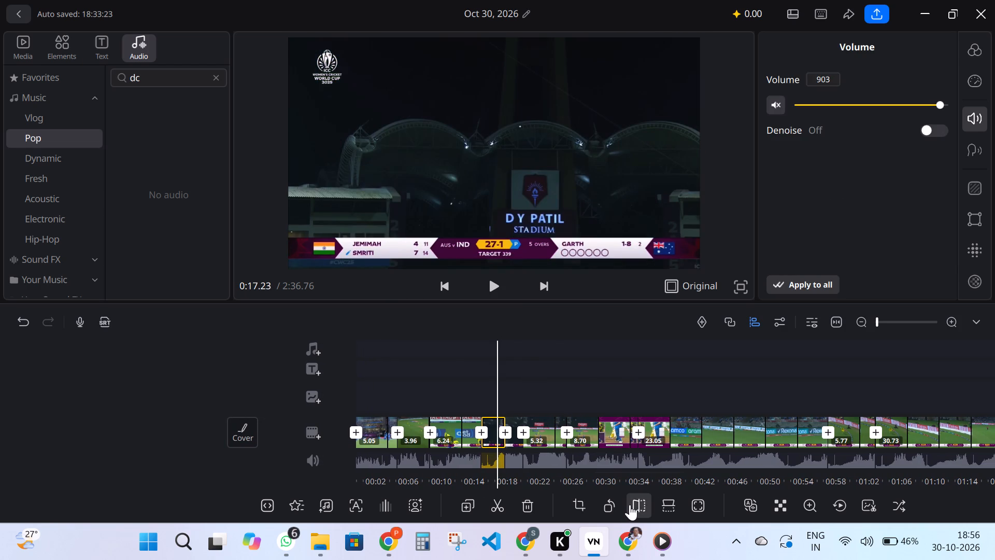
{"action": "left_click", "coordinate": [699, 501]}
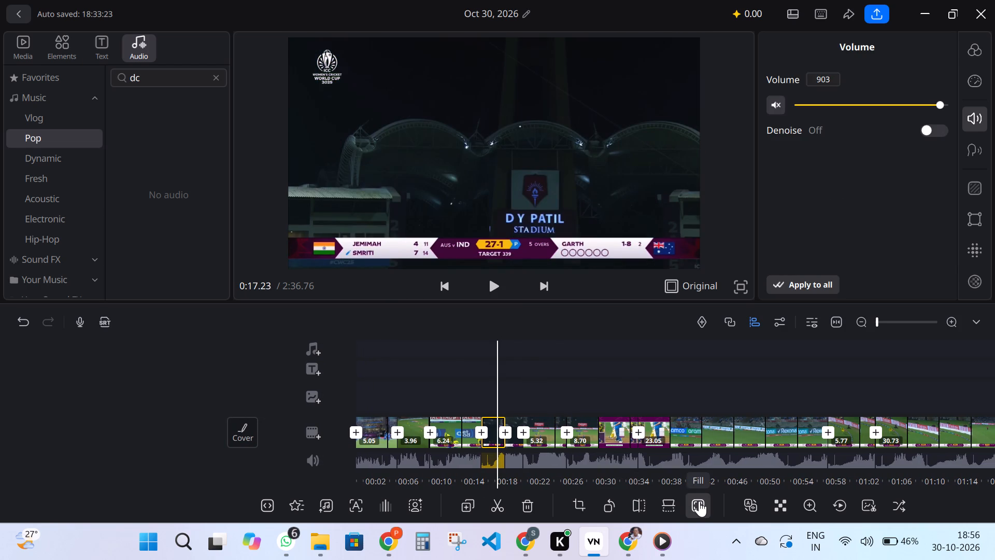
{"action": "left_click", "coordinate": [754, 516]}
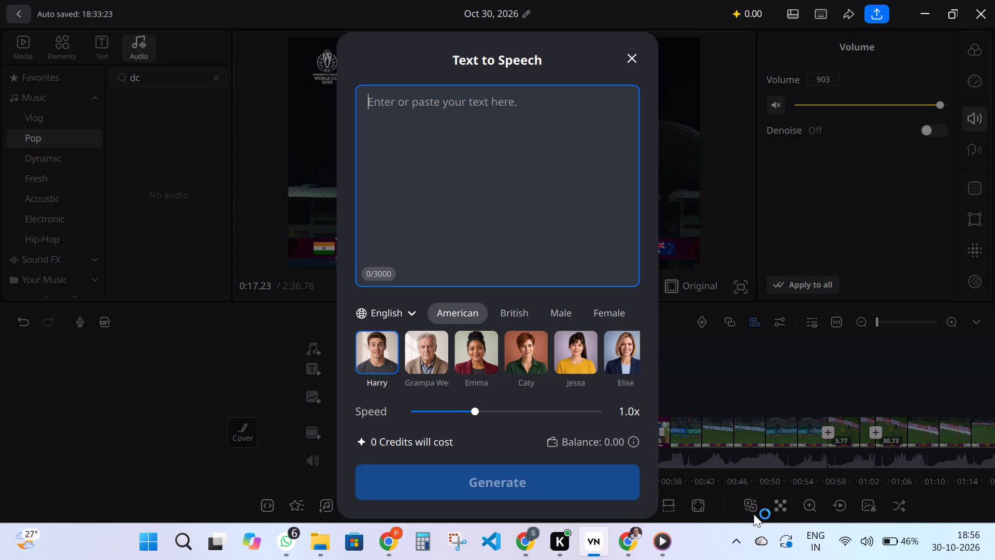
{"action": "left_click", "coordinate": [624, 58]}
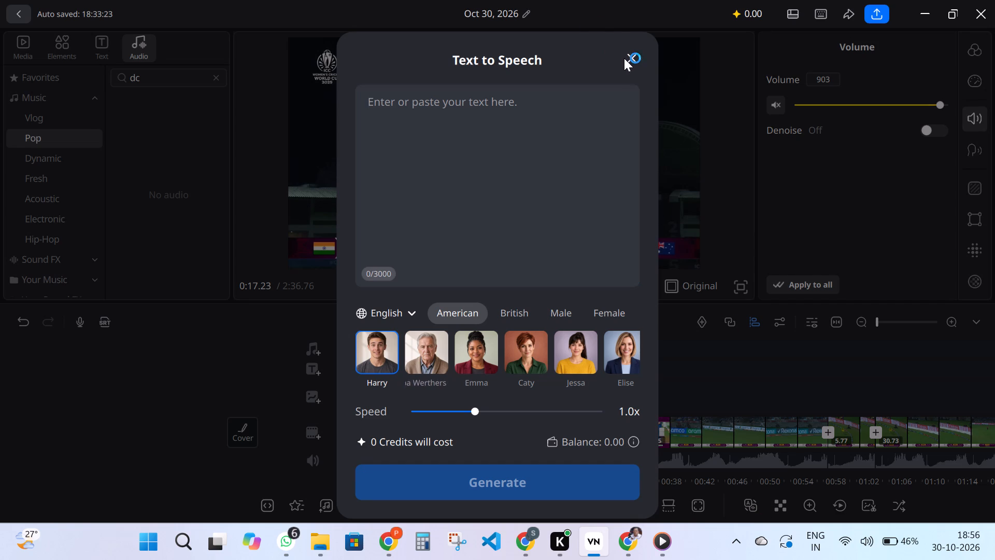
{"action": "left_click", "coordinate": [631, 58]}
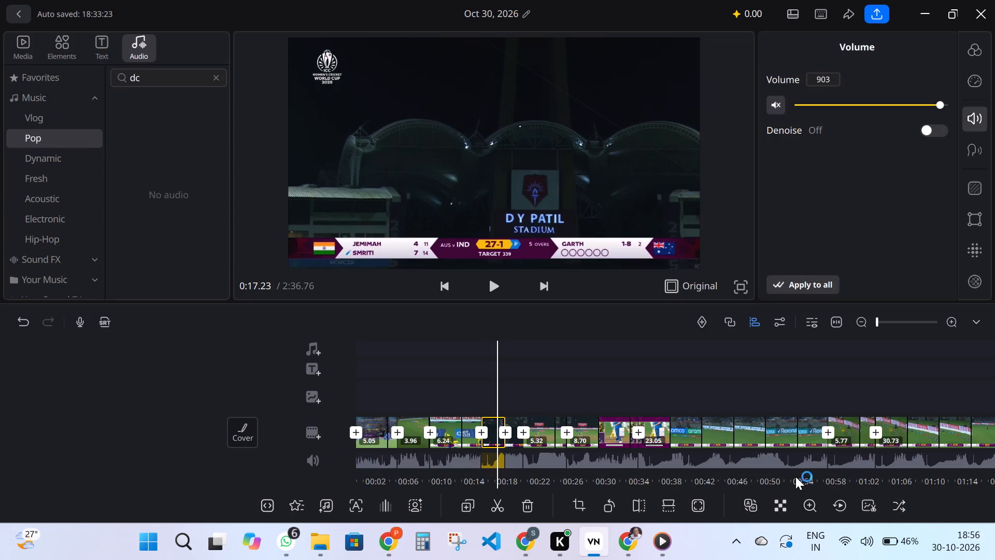
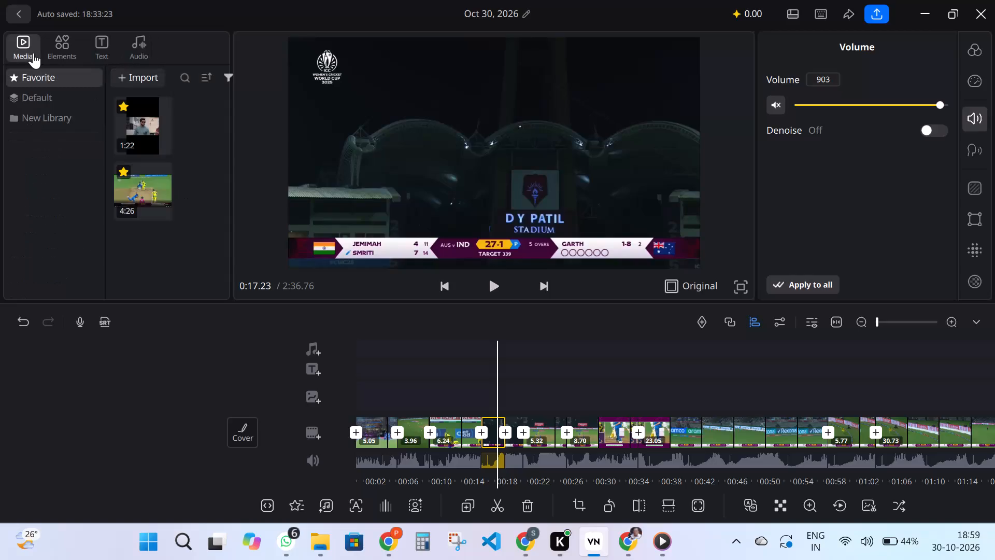
Import "WhatsApp Video 2026-10-30 at 18.57.43" from the Downloads folder into the media library.
{"action": "left_click", "coordinate": [147, 71]}
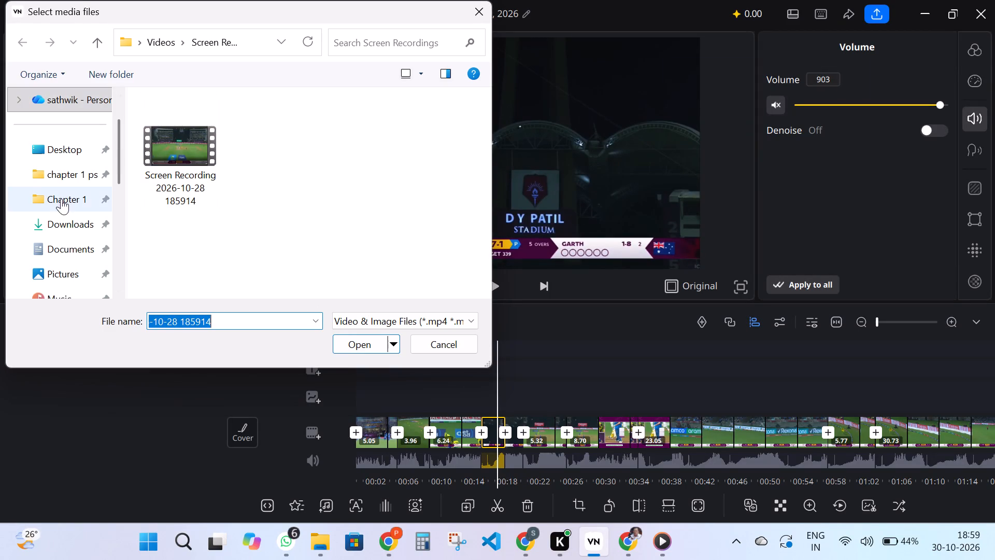
{"action": "double_click", "coordinate": [64, 155]}
{"action": "left_click", "coordinate": [64, 226]}
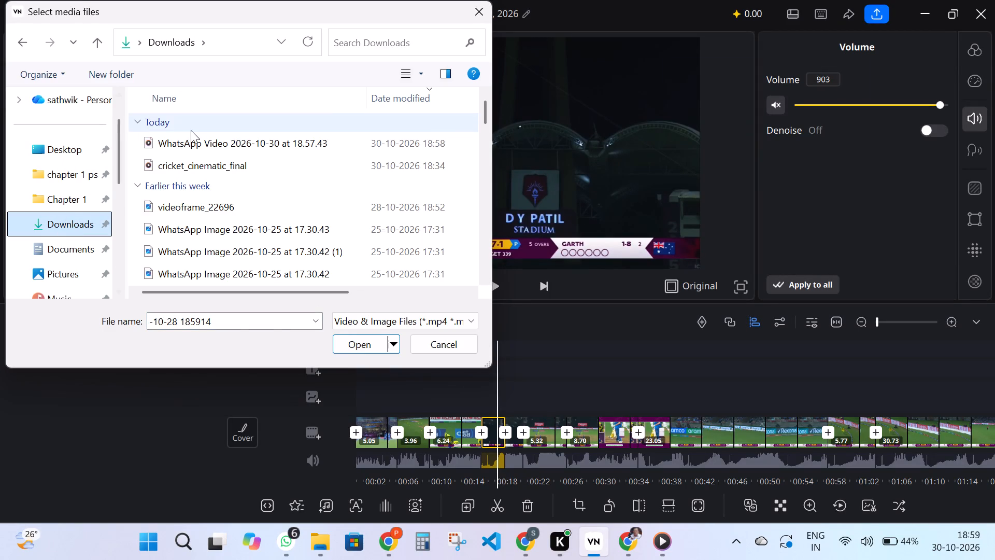
{"action": "double_click", "coordinate": [193, 147]}
Place the imported WhatsApp video on the overlay track above the cricket clips, aligned with the start of the timeline.
{"action": "left_click_drag", "start_coordinate": [126, 249], "coordinate": [273, 337]}
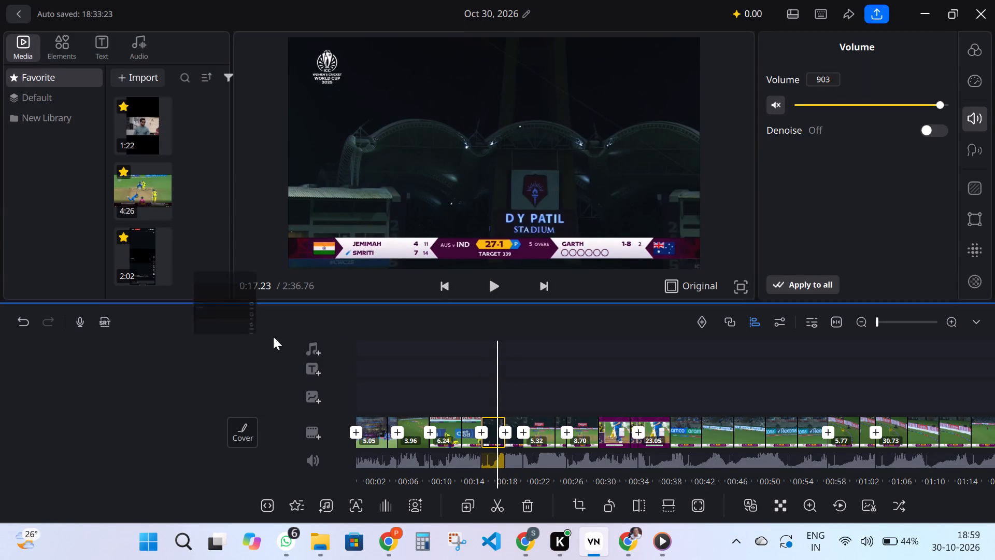
{"action": "left_click_drag", "start_coordinate": [273, 337], "coordinate": [408, 391]}
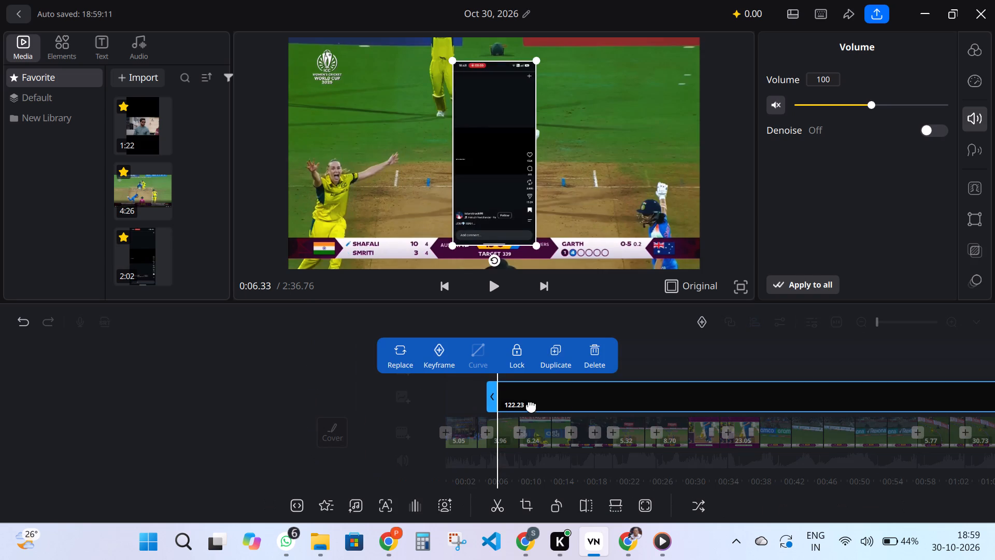
{"action": "left_click_drag", "start_coordinate": [591, 405], "coordinate": [537, 395]}
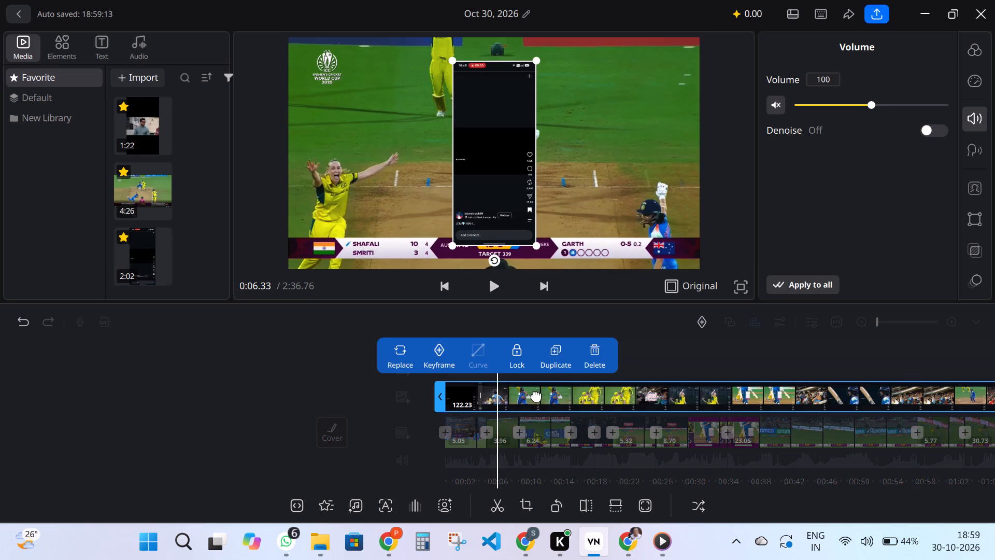
Extract the audio of the overlaid WhatsApp video onto the music track.
{"action": "right_click", "coordinate": [536, 395]}
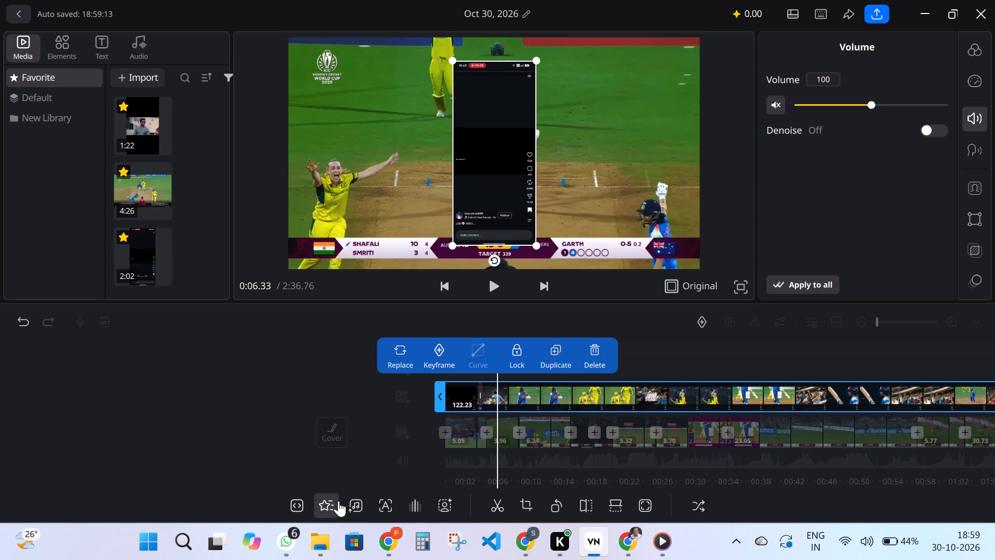
{"action": "left_click", "coordinate": [347, 506]}
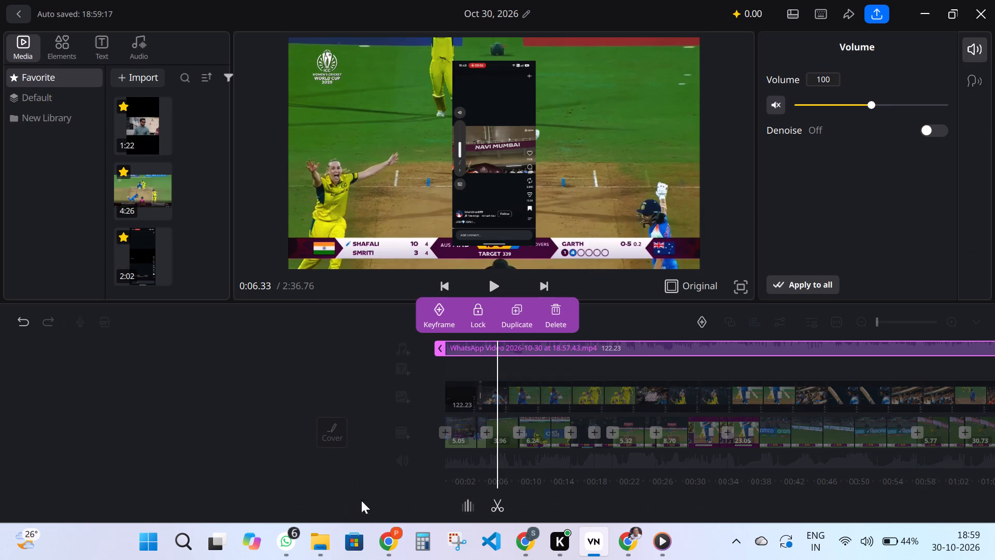
Delete the WhatsApp video clip from the overlay track, keeping its extracted audio.
{"action": "right_click", "coordinate": [561, 401]}
{"action": "right_click", "coordinate": [567, 391]}
{"action": "left_click", "coordinate": [567, 391]}
{"action": "left_click", "coordinate": [592, 362]}
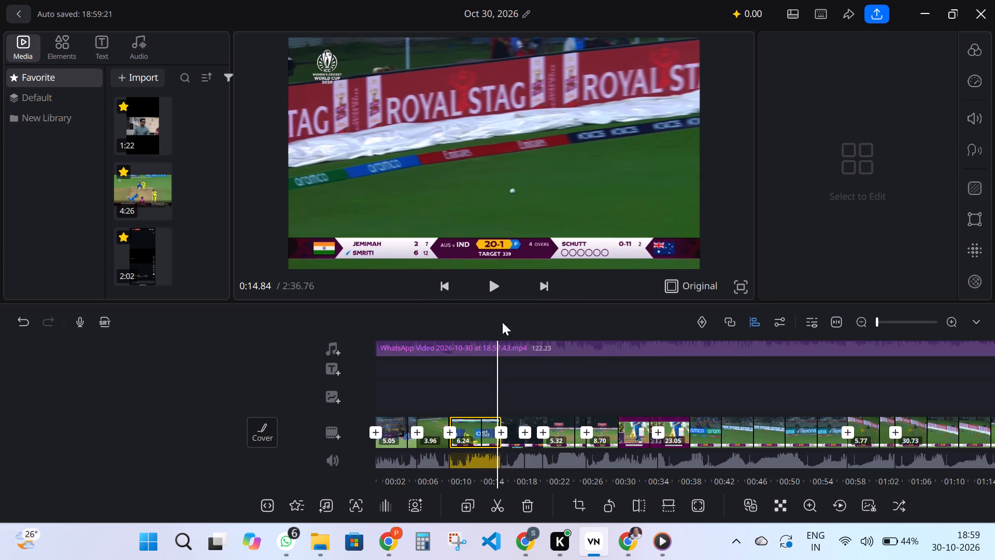
Play the timeline from the start to check the extracted music against the cricket clips, pausing at about 0:03.
{"action": "left_click_drag", "start_coordinate": [487, 320], "coordinate": [578, 329]}
{"action": "left_click_drag", "start_coordinate": [544, 343], "coordinate": [672, 348]}
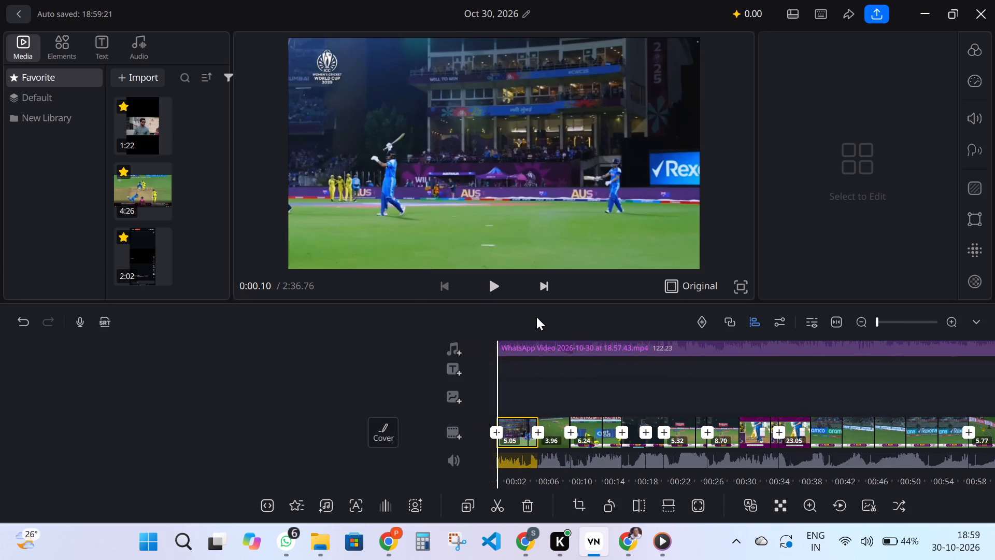
{"action": "left_click", "coordinate": [494, 291]}
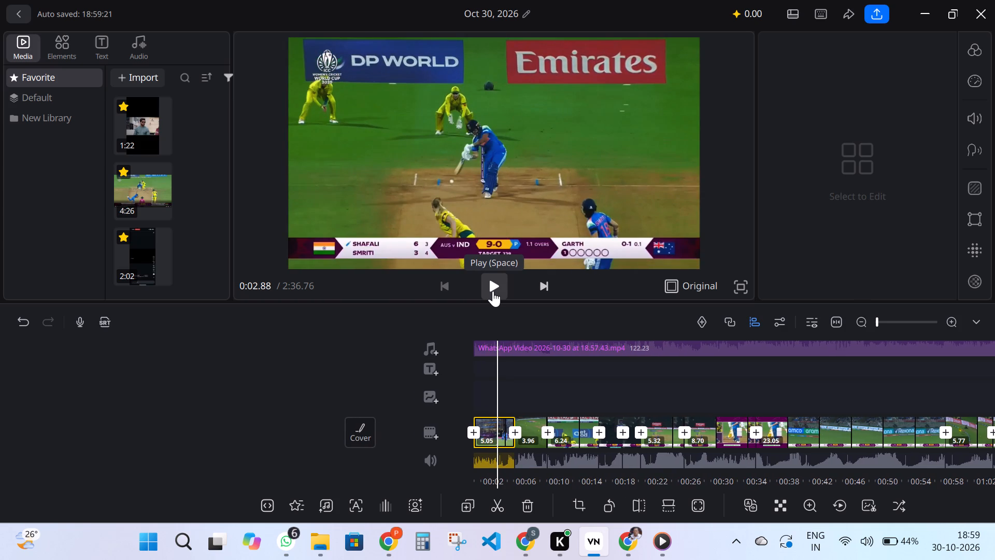
{"action": "left_click", "coordinate": [493, 291]}
{"action": "left_click", "coordinate": [493, 291]}
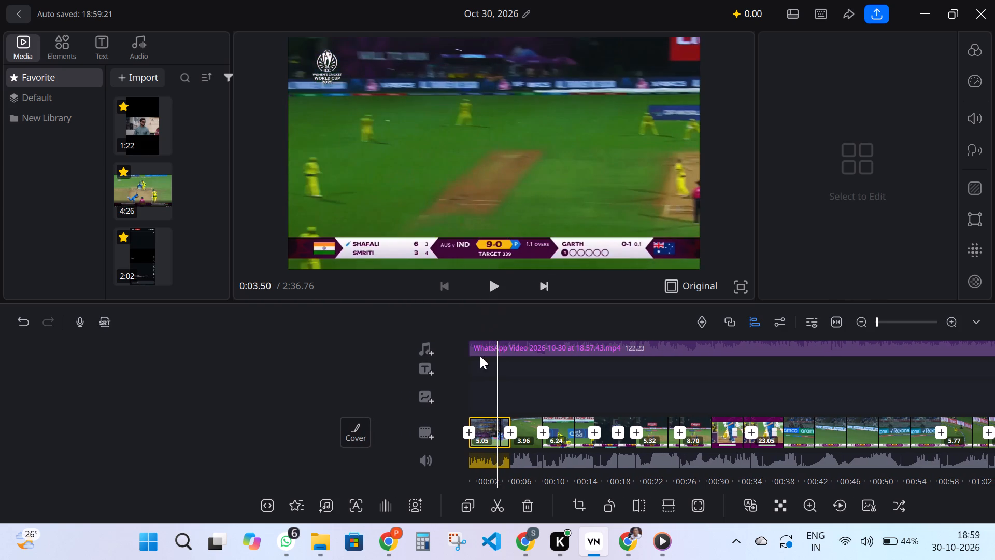
Trim the start of the background music clip to leave 118.13 s and move it back to the timeline's beginning.
{"action": "left_click", "coordinate": [503, 351]}
{"action": "left_click_drag", "start_coordinate": [461, 348], "coordinate": [461, 348]}
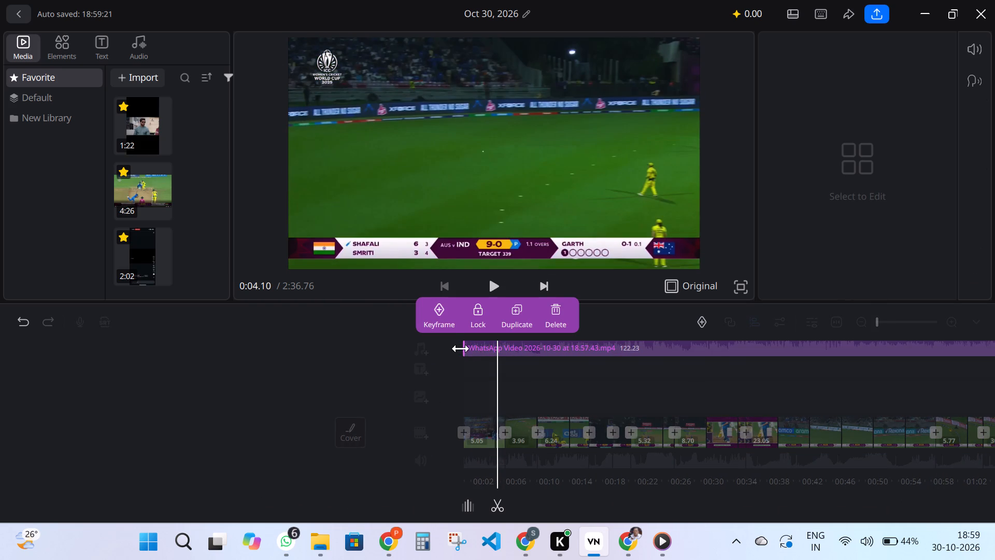
{"action": "left_click_drag", "start_coordinate": [461, 348], "coordinate": [497, 354]}
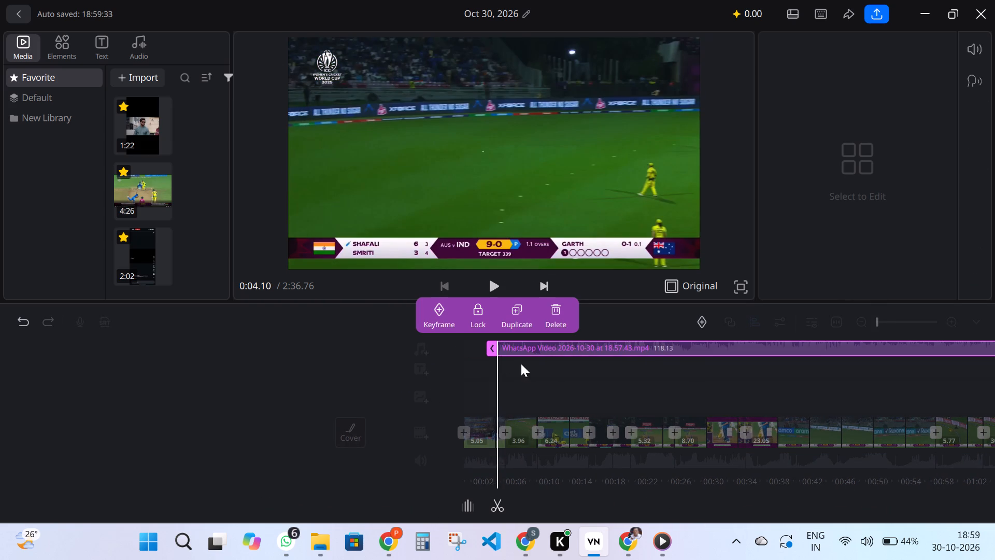
{"action": "left_click_drag", "start_coordinate": [524, 365], "coordinate": [481, 367]}
{"action": "left_click_drag", "start_coordinate": [493, 351], "coordinate": [468, 351]}
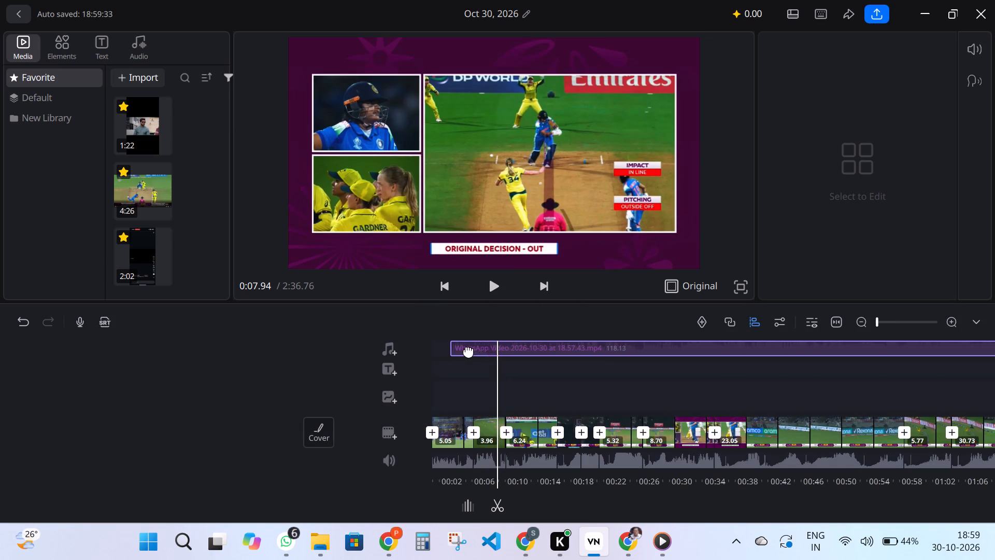
{"action": "left_click_drag", "start_coordinate": [468, 351], "coordinate": [454, 351]}
Play back the opening of the highlights, including from the timeline's start to about 0:12, to check the trimmed music.
{"action": "left_click", "coordinate": [495, 292]}
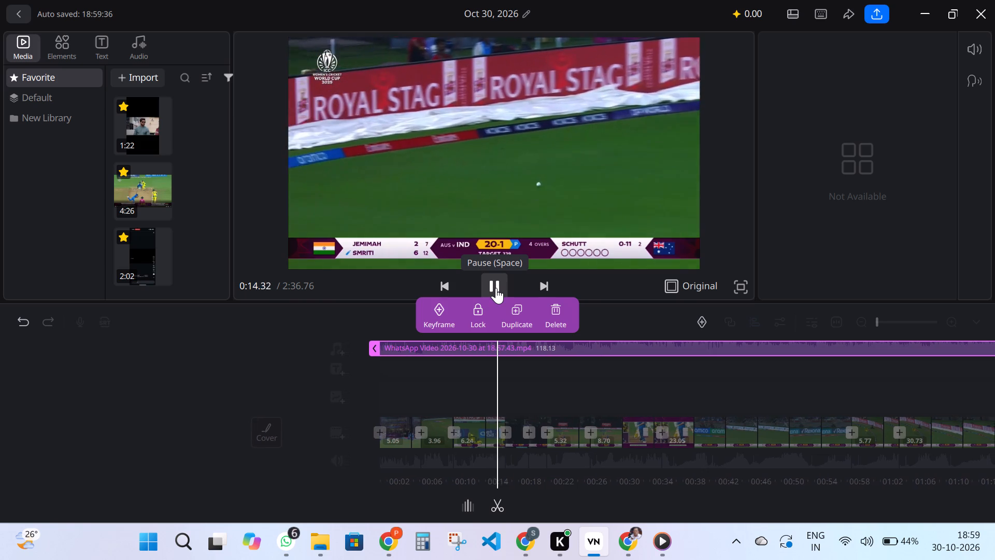
{"action": "left_click", "coordinate": [496, 288]}
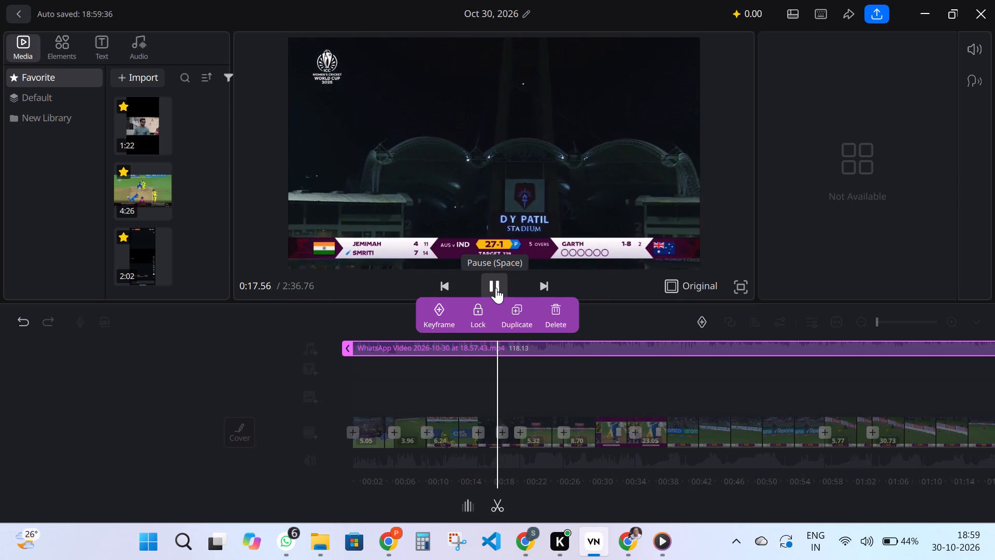
{"action": "left_click", "coordinate": [367, 344]}
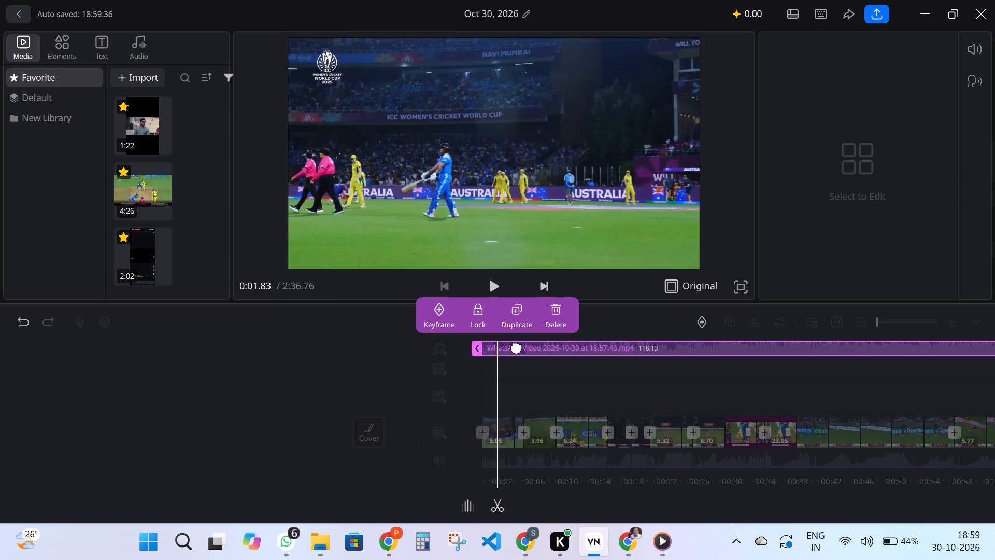
{"action": "left_click_drag", "start_coordinate": [549, 363], "coordinate": [573, 369]}
{"action": "left_click", "coordinate": [573, 368]}
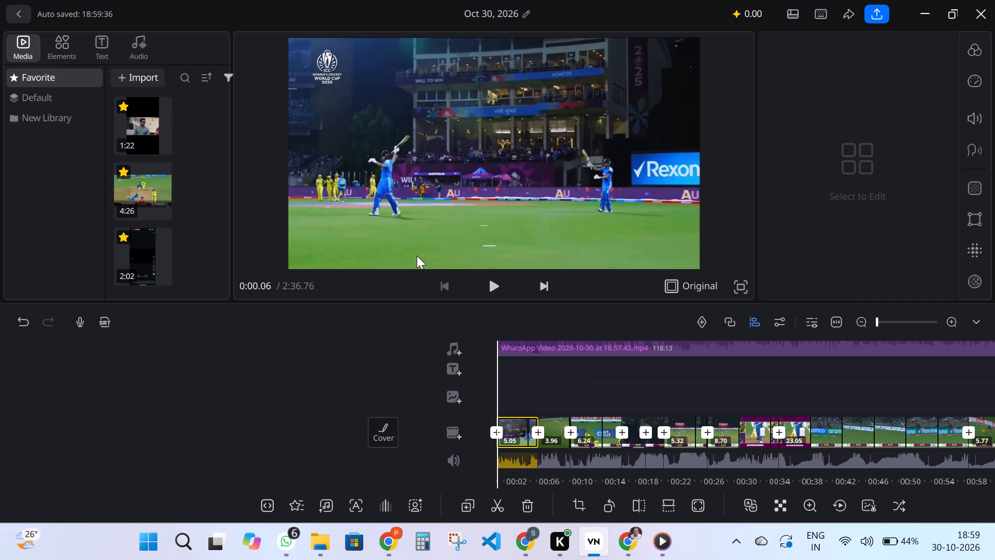
{"action": "left_click", "coordinate": [489, 282]}
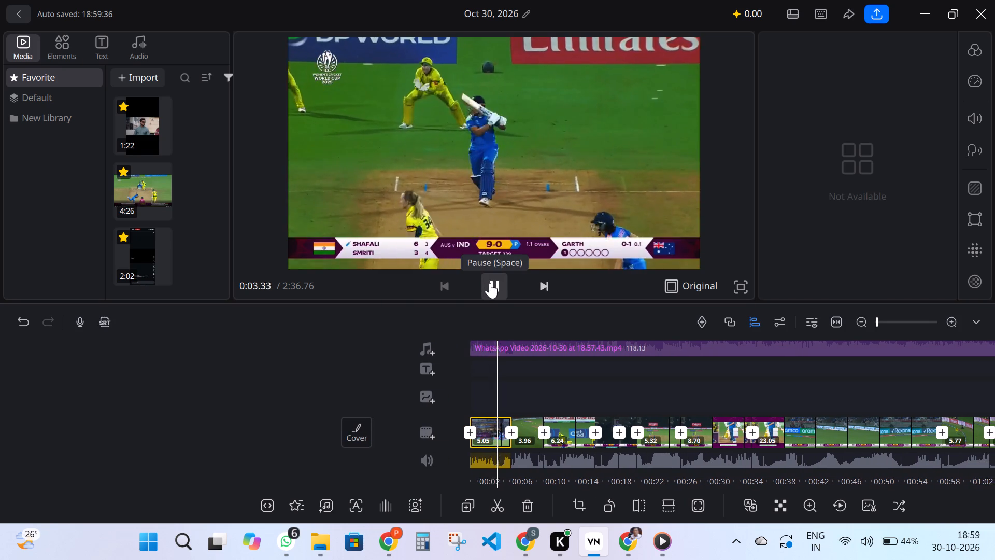
{"action": "left_click", "coordinate": [490, 283]}
{"action": "left_click", "coordinate": [490, 283]}
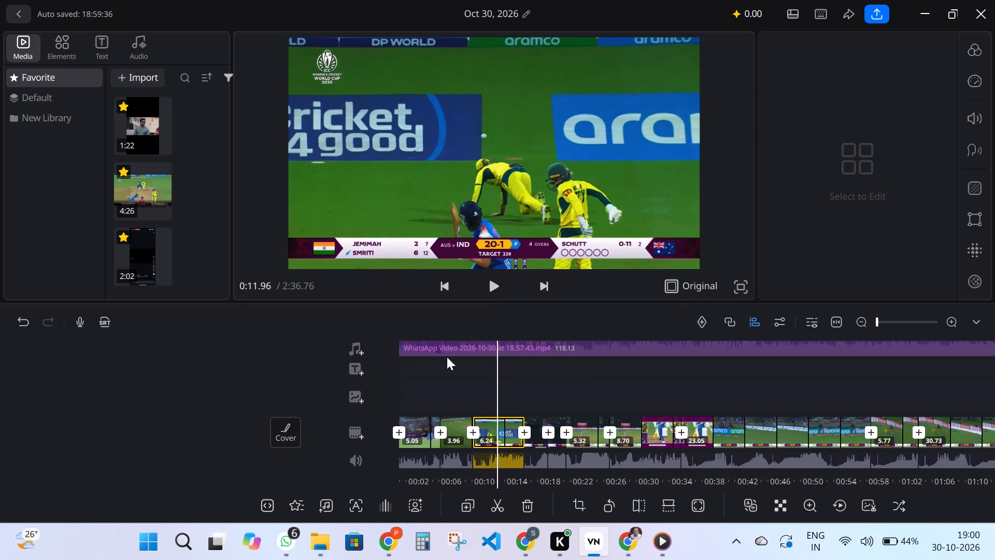
Trim the music clip's start to leave 116.69 s, realign it with the timeline's beginning and play it back.
{"action": "left_click", "coordinate": [435, 349]}
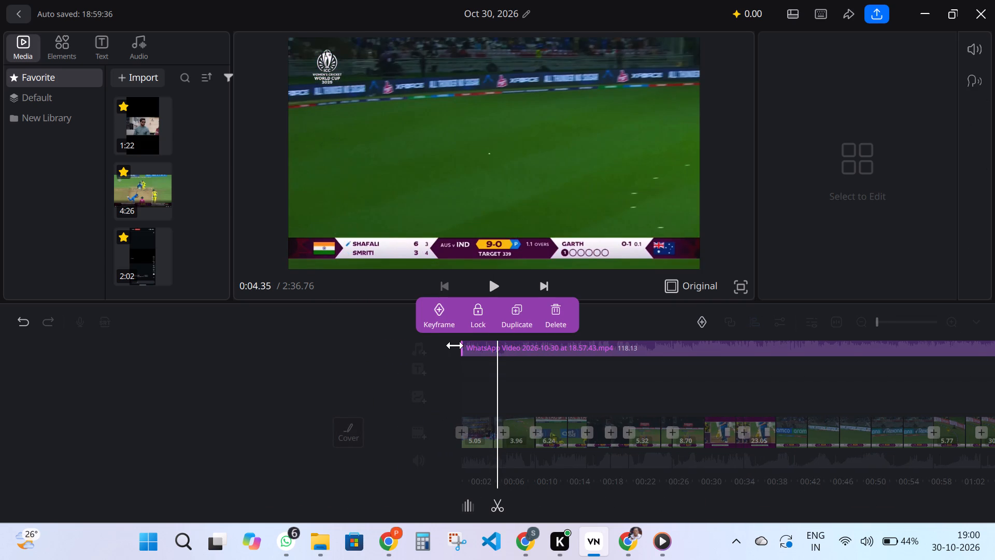
{"action": "left_click_drag", "start_coordinate": [459, 347], "coordinate": [471, 352]}
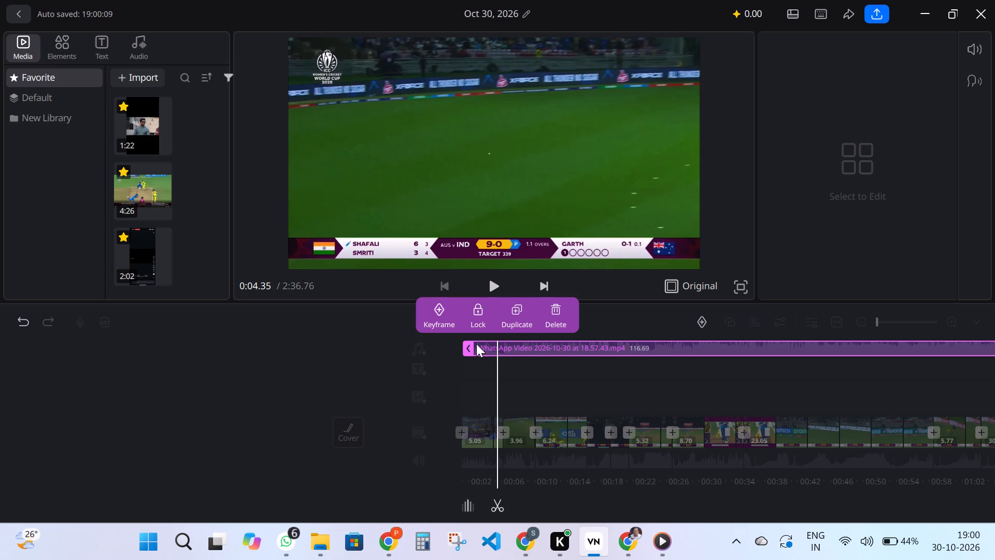
{"action": "left_click_drag", "start_coordinate": [513, 352], "coordinate": [503, 354]}
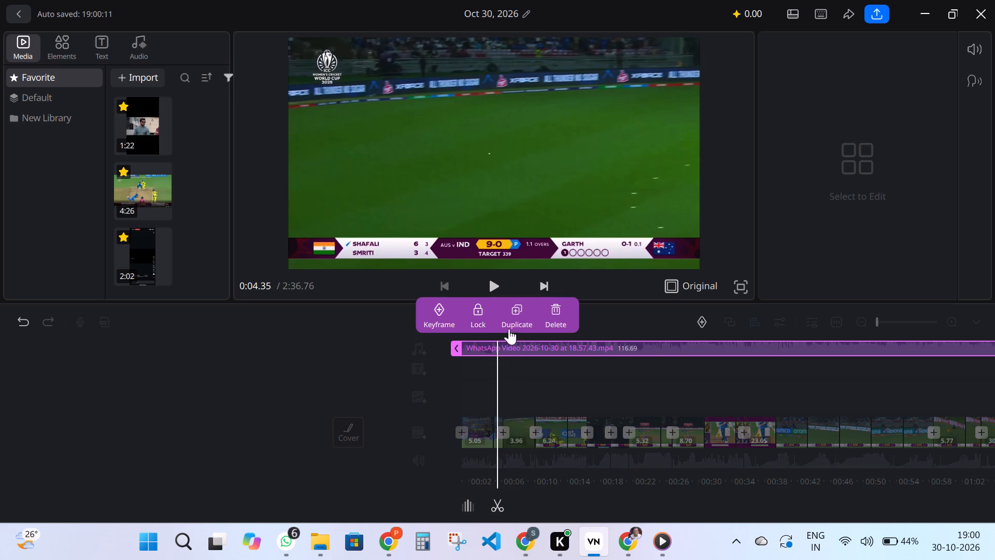
{"action": "left_click", "coordinate": [655, 335]}
{"action": "left_click", "coordinate": [486, 285]}
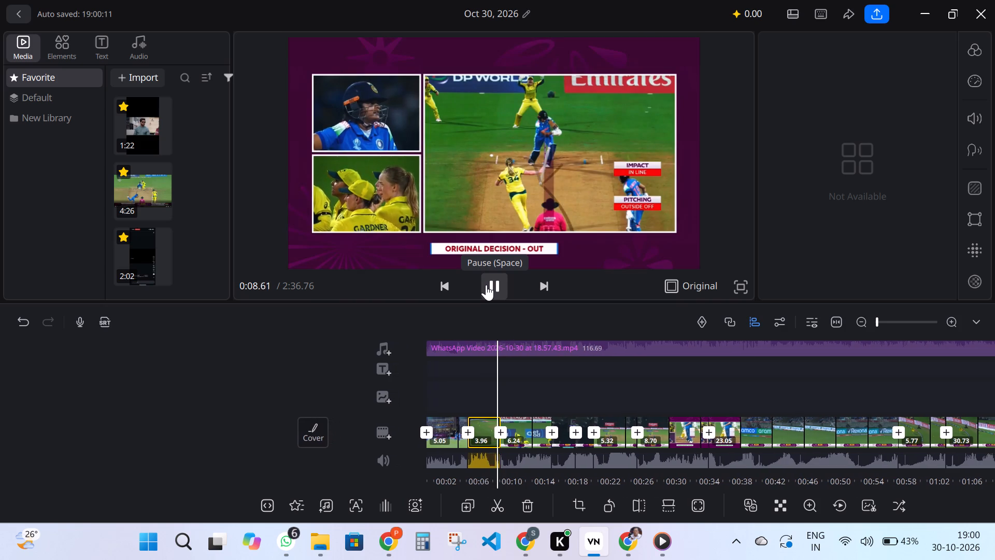
Trim the music clip's start further to leave 115.49 s and shift it back to the timeline's beginning.
{"action": "left_click", "coordinate": [473, 351]}
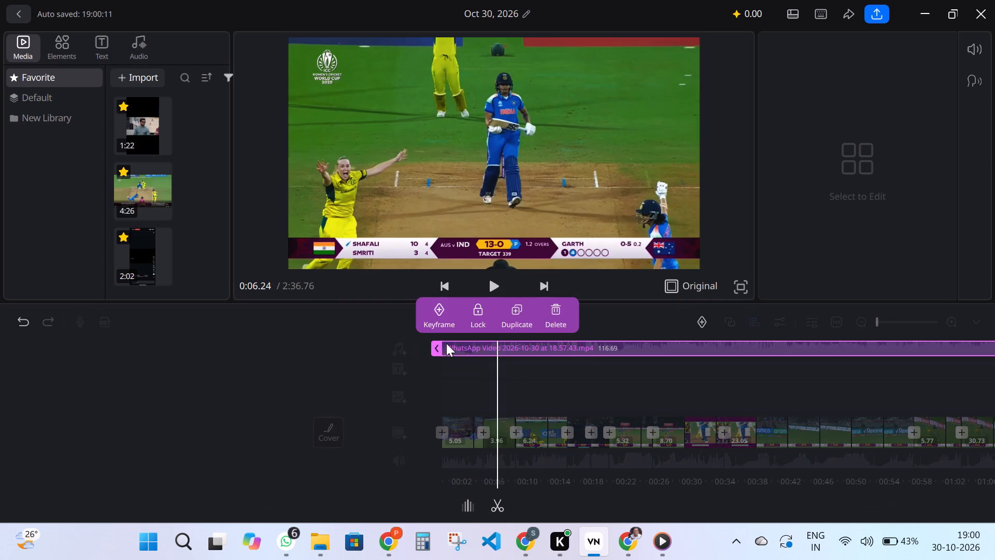
{"action": "left_click", "coordinate": [445, 346]}
{"action": "left_click", "coordinate": [456, 347]}
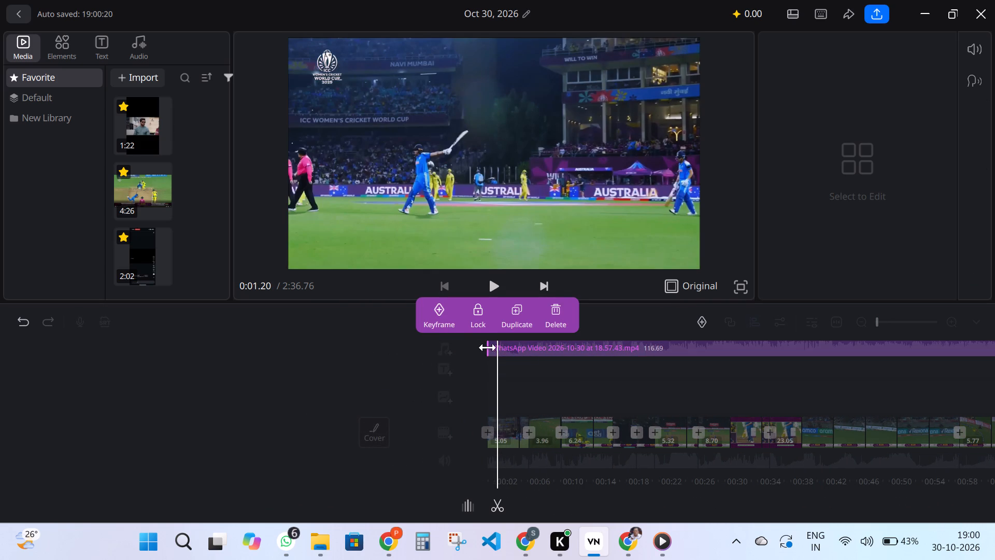
{"action": "left_click_drag", "start_coordinate": [487, 347], "coordinate": [499, 347]}
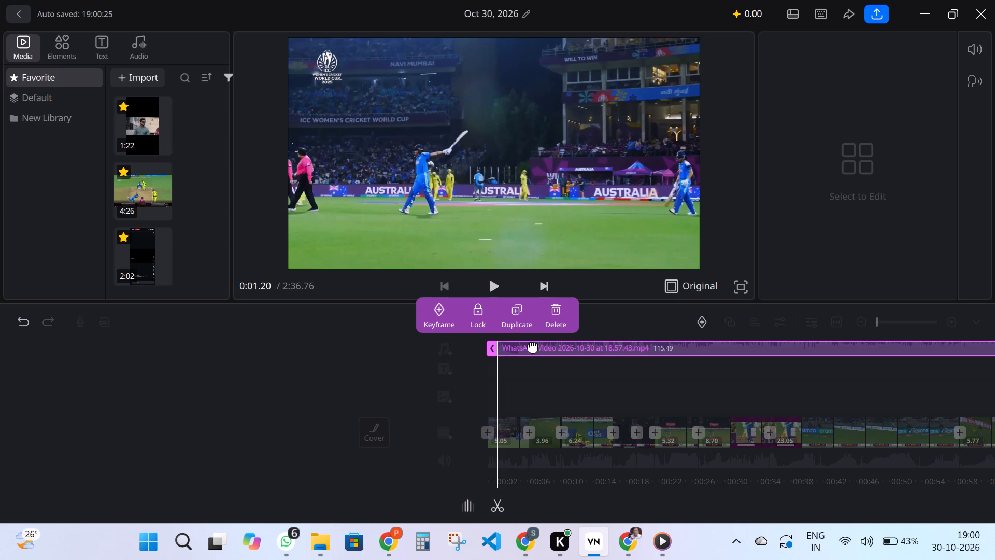
{"action": "left_click", "coordinate": [533, 345]}
{"action": "left_click_drag", "start_coordinate": [533, 345], "coordinate": [522, 345]}
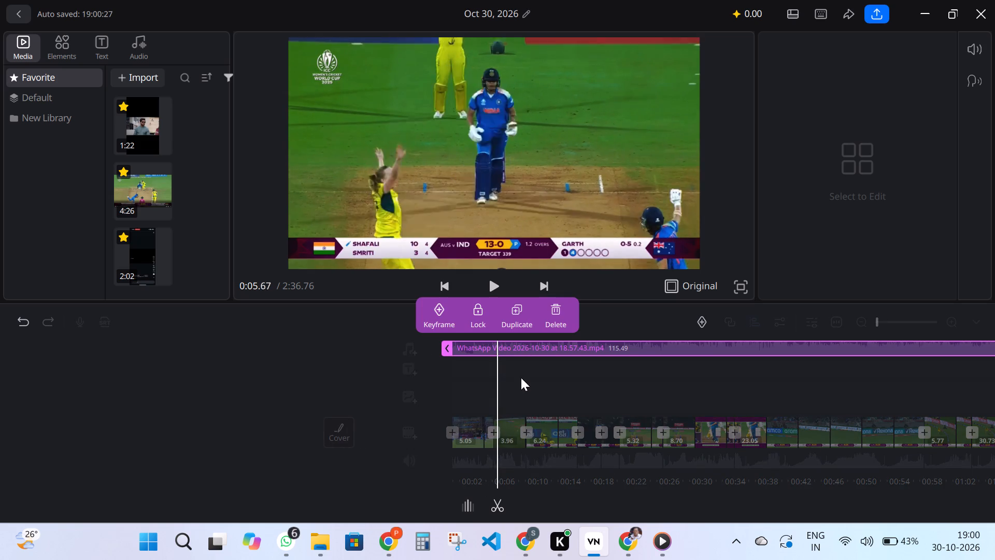
{"action": "left_click", "coordinate": [521, 377]}
Set the first video clip's volume to 61, mute it and apply the sound setting to all clips.
{"action": "left_click", "coordinate": [503, 470]}
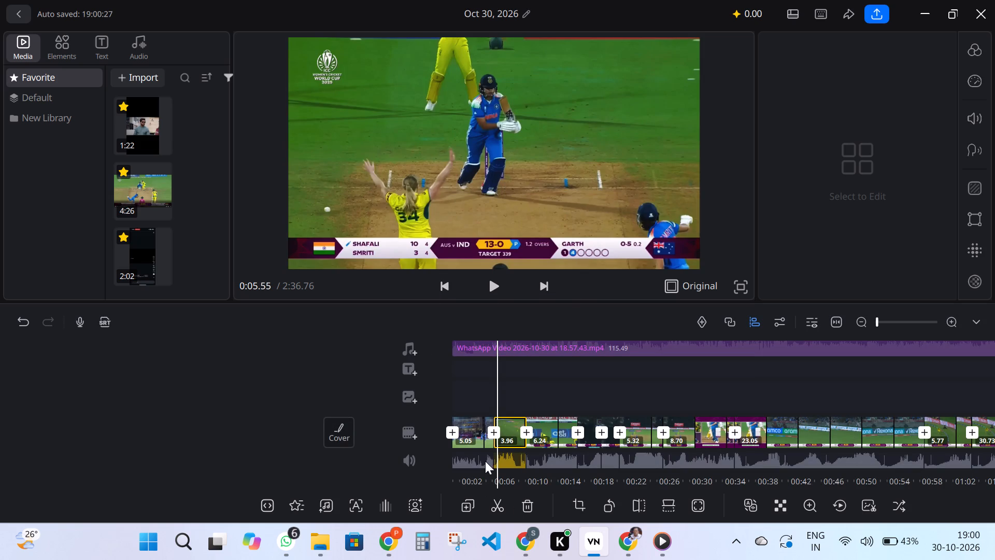
{"action": "left_click", "coordinate": [485, 461]}
{"action": "left_click", "coordinate": [471, 456]}
{"action": "left_click", "coordinate": [474, 435]}
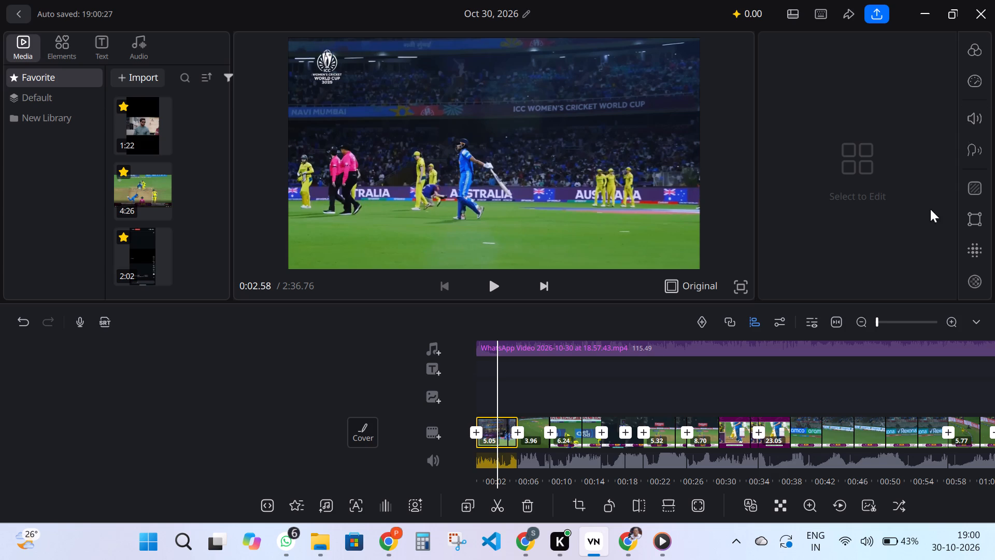
{"action": "left_click", "coordinate": [976, 116]}
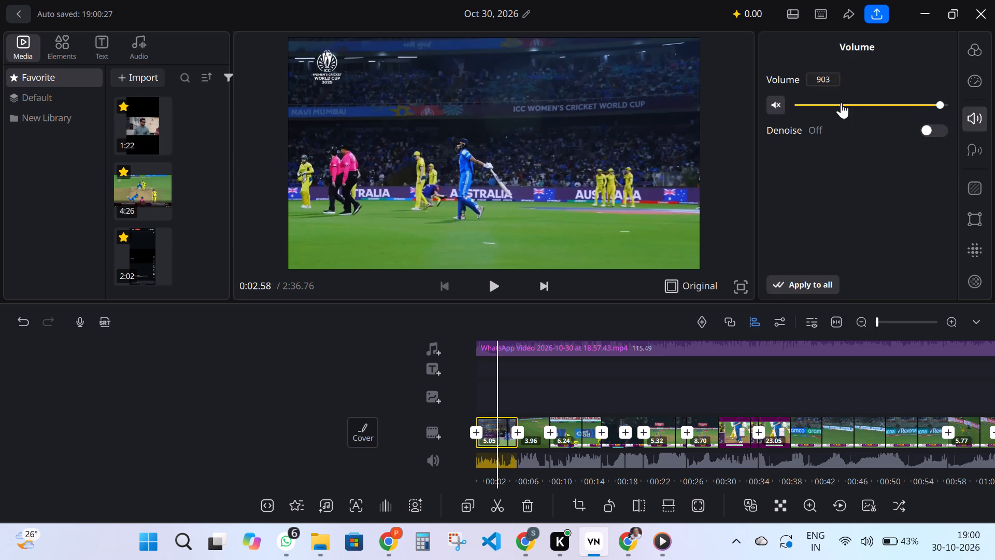
{"action": "left_click", "coordinate": [841, 103]}
{"action": "left_click", "coordinate": [778, 108]}
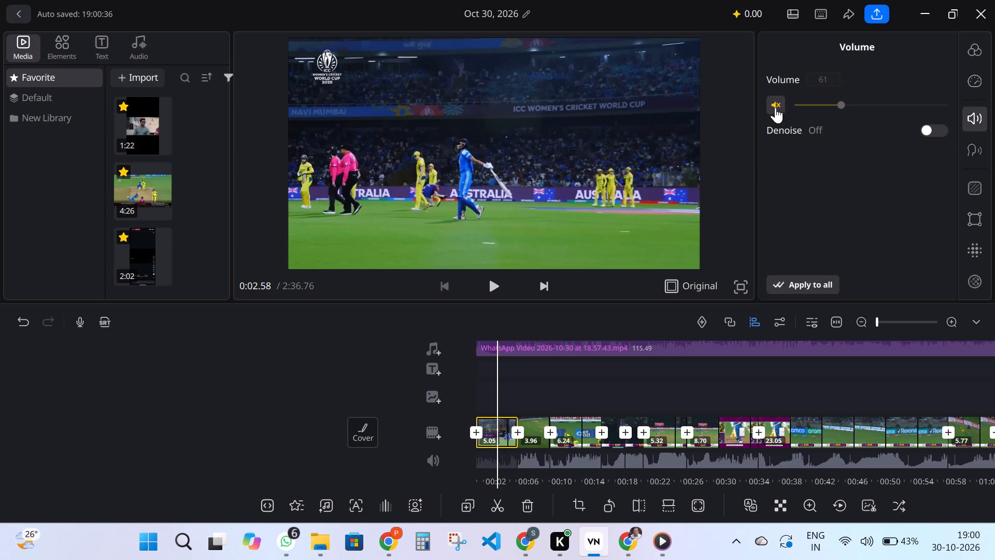
{"action": "left_click", "coordinate": [808, 285]}
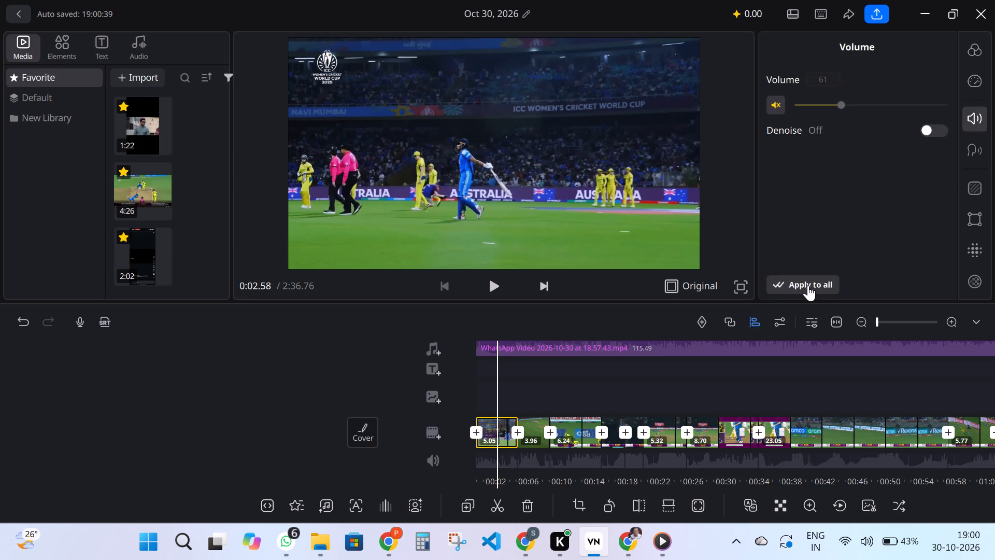
Play the timeline from the start to review the clips with the music, pausing at about 0:38.
{"action": "left_click_drag", "start_coordinate": [543, 367], "coordinate": [638, 369]}
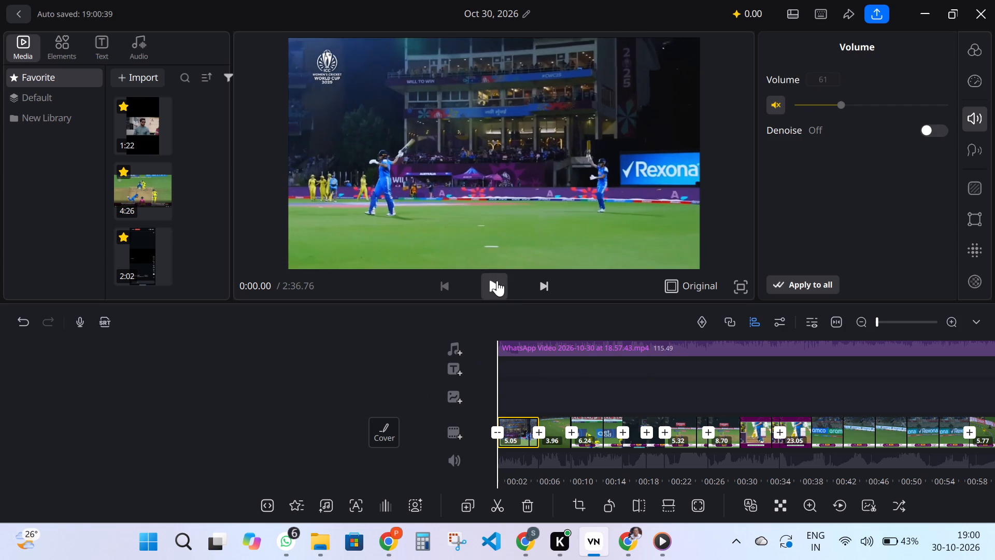
{"action": "left_click", "coordinate": [497, 280]}
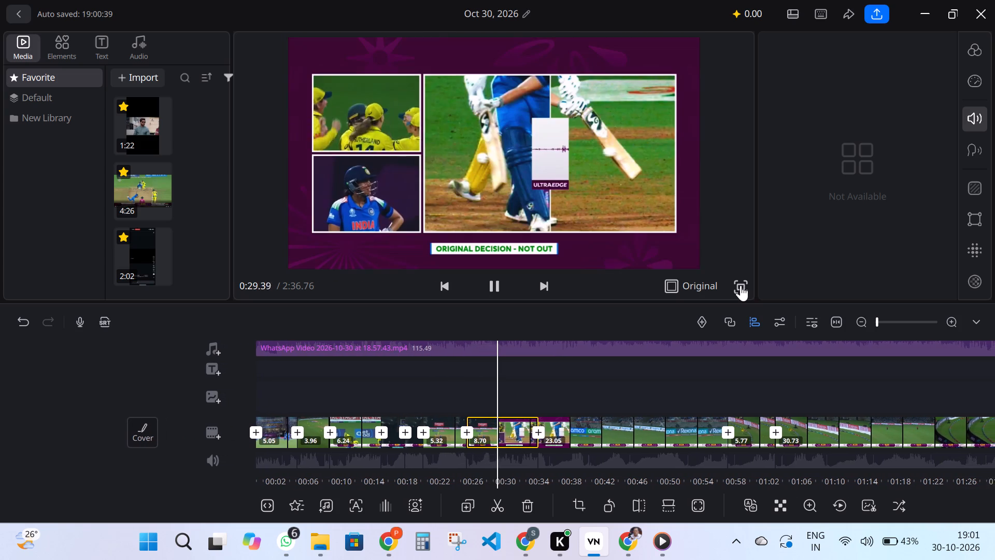
{"action": "left_click", "coordinate": [499, 284]}
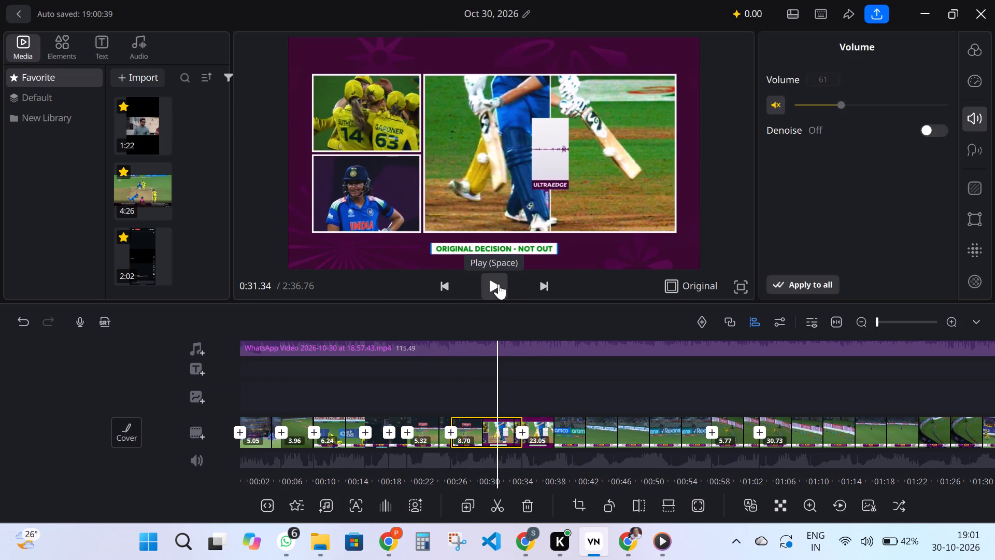
{"action": "left_click", "coordinate": [499, 284]}
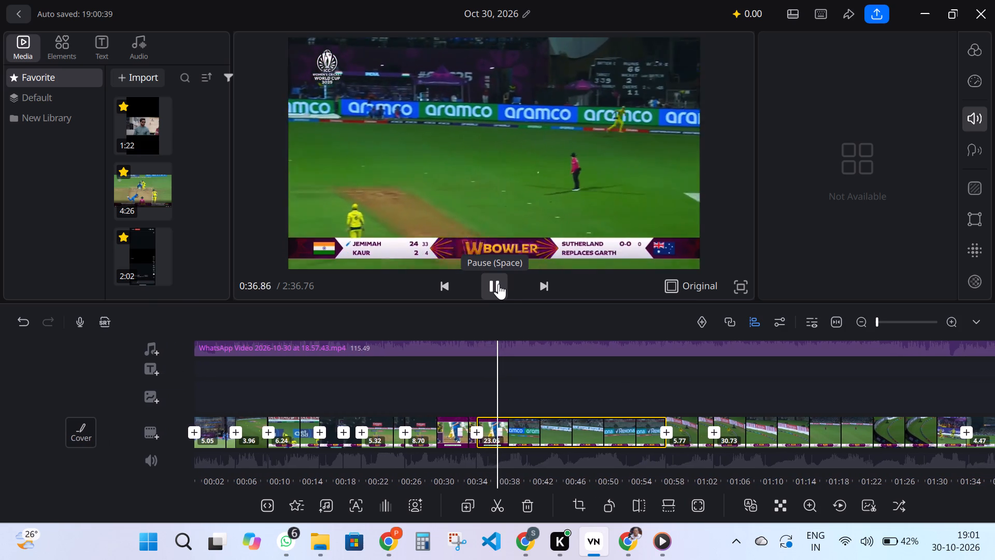
{"action": "scroll", "coordinate": [499, 284], "scroll_direction": "up", "scroll_amount": 1}
{"action": "left_click", "coordinate": [499, 284]}
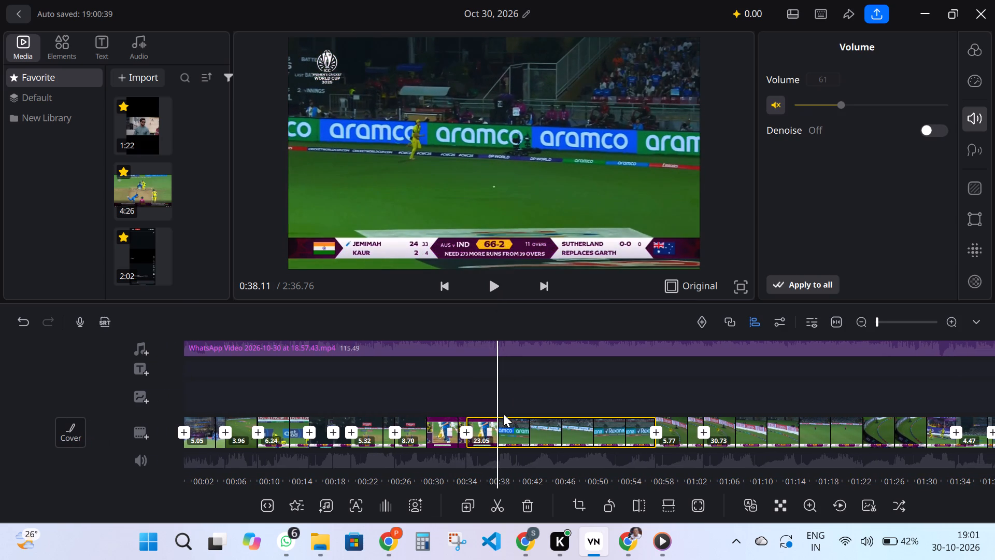
Extend the end of the 8.70 s umpire review clip to 10.02 s so it includes the umpire's raised-finger signal.
{"action": "left_click", "coordinate": [459, 390]}
{"action": "left_click_drag", "start_coordinate": [460, 392], "coordinate": [475, 395]}
{"action": "left_click_drag", "start_coordinate": [474, 393], "coordinate": [509, 395]}
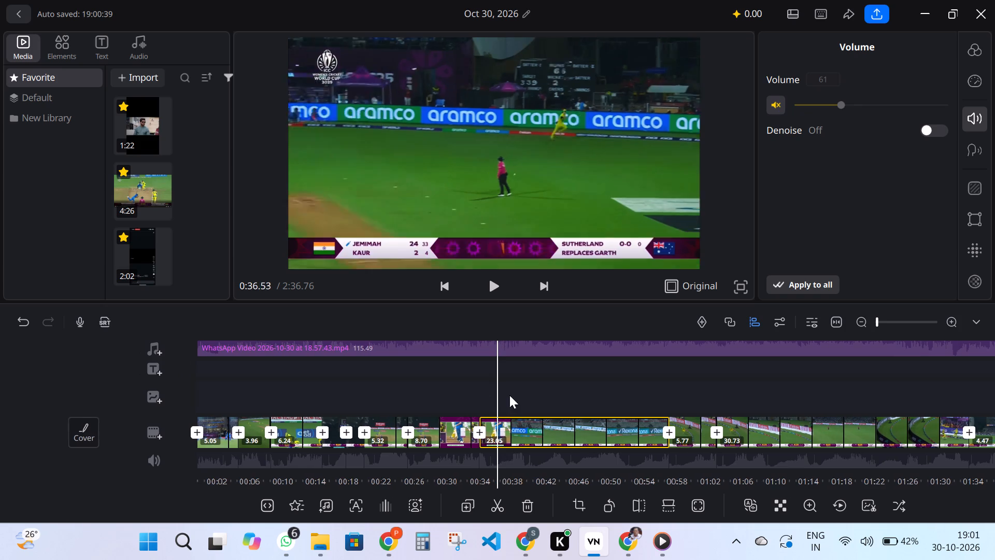
{"action": "left_click_drag", "start_coordinate": [509, 395], "coordinate": [536, 397]}
{"action": "left_click", "coordinate": [503, 428]}
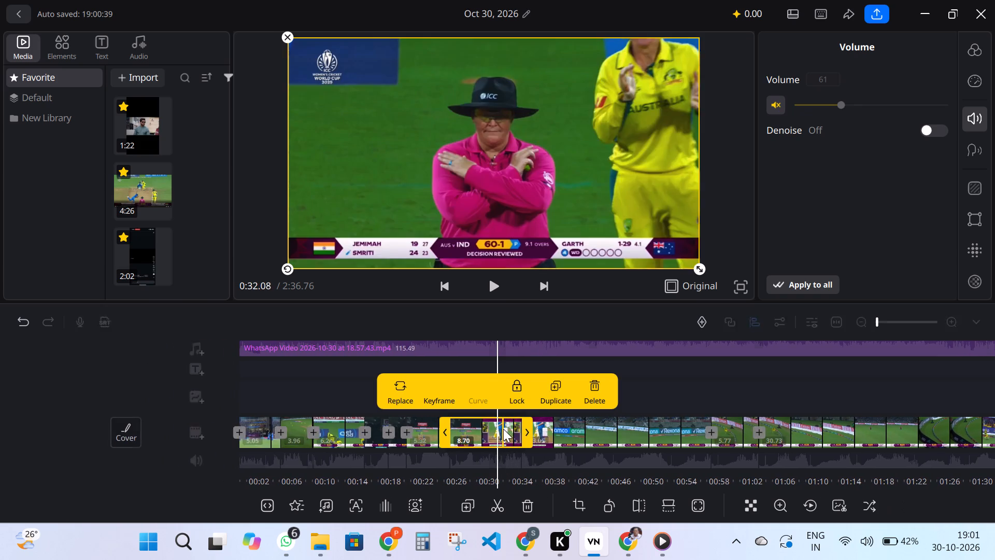
{"action": "left_click_drag", "start_coordinate": [525, 430], "coordinate": [544, 436]}
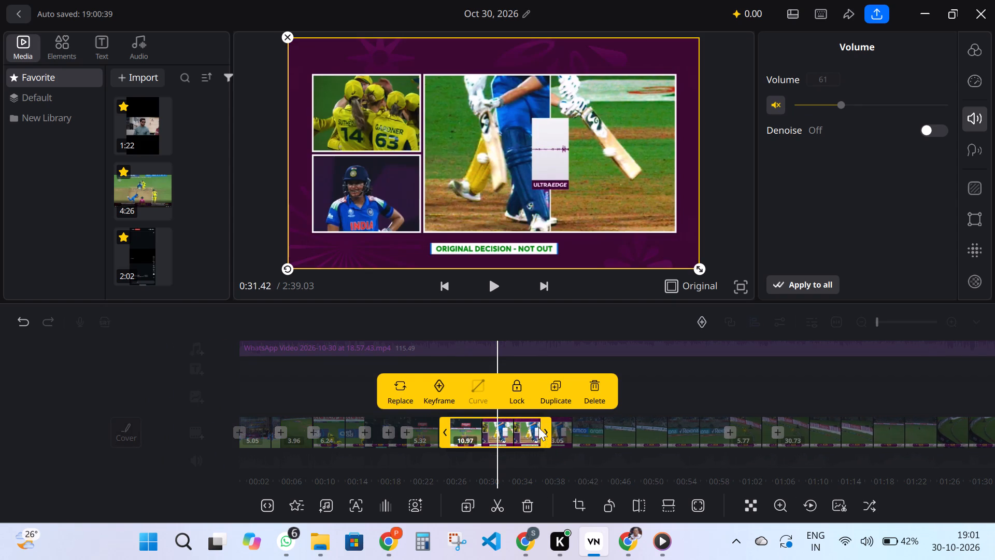
{"action": "left_click_drag", "start_coordinate": [769, 381], "coordinate": [766, 388]}
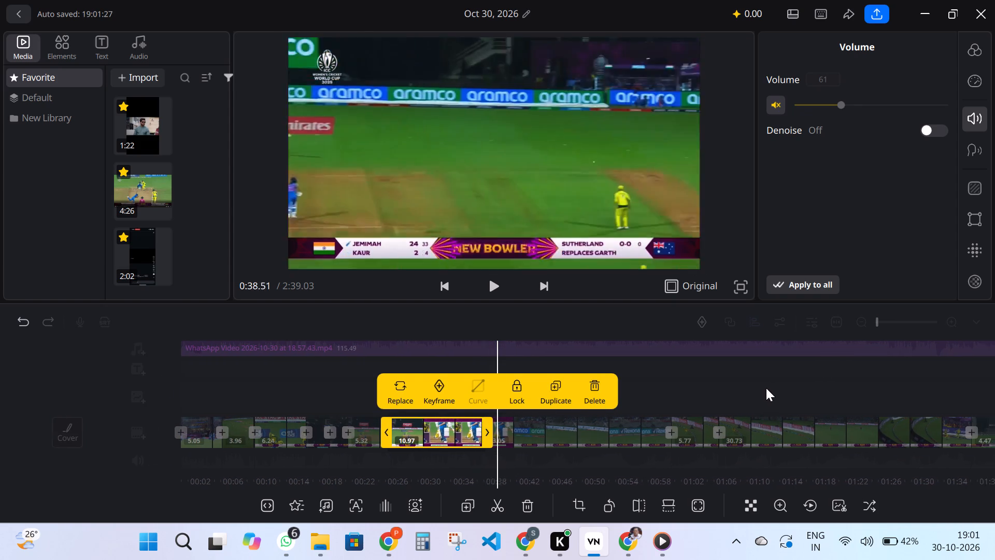
{"action": "left_click_drag", "start_coordinate": [766, 388], "coordinate": [773, 391]}
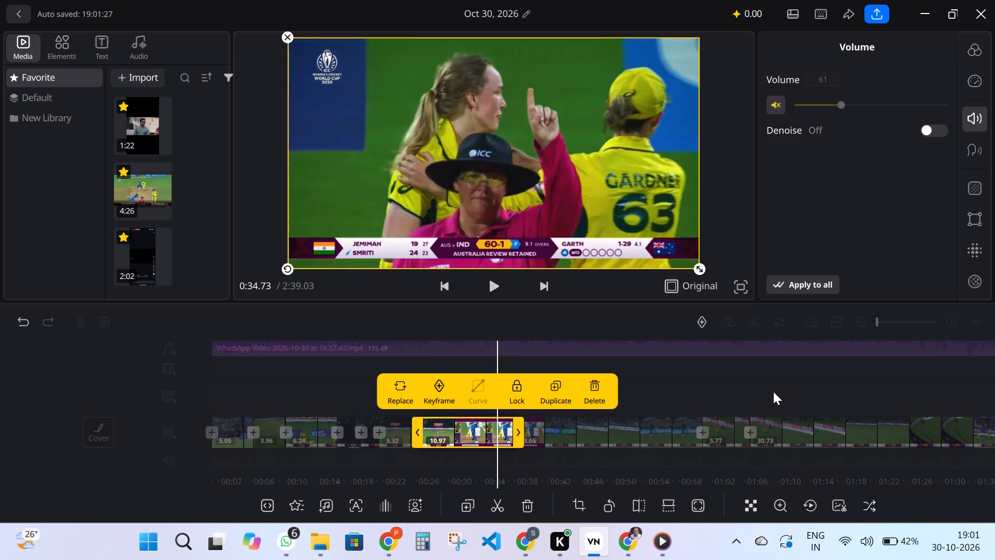
{"action": "left_click_drag", "start_coordinate": [773, 391], "coordinate": [772, 392]}
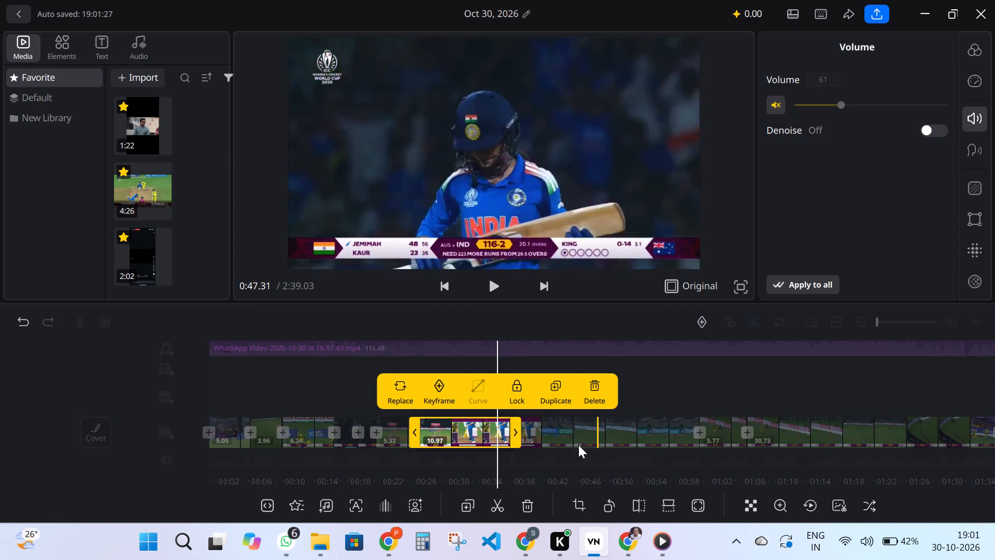
{"action": "left_click_drag", "start_coordinate": [516, 435], "coordinate": [511, 434]}
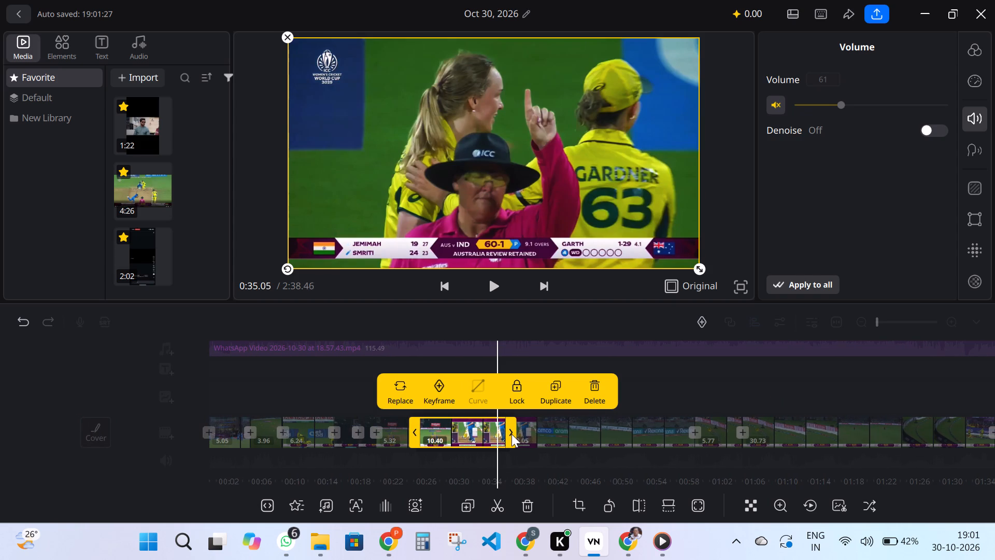
{"action": "left_click_drag", "start_coordinate": [511, 434], "coordinate": [508, 435]}
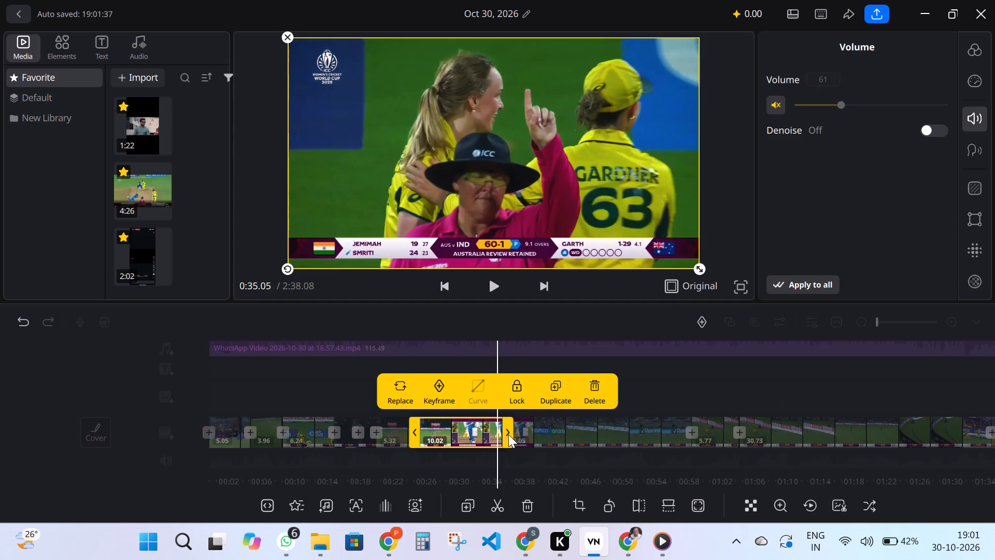
Readjust the start of the umpire review clip against the preview so that the clip lasts 10.21 s.
{"action": "left_click_drag", "start_coordinate": [508, 435], "coordinate": [507, 435]}
{"action": "left_click_drag", "start_coordinate": [408, 435], "coordinate": [404, 434]}
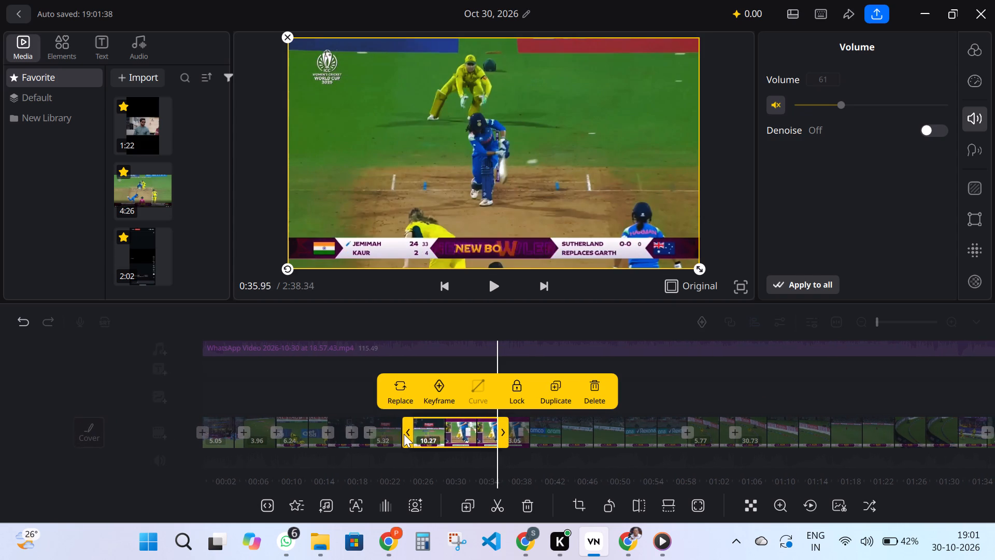
{"action": "left_click_drag", "start_coordinate": [404, 434], "coordinate": [395, 434]}
{"action": "left_click_drag", "start_coordinate": [725, 379], "coordinate": [731, 381]}
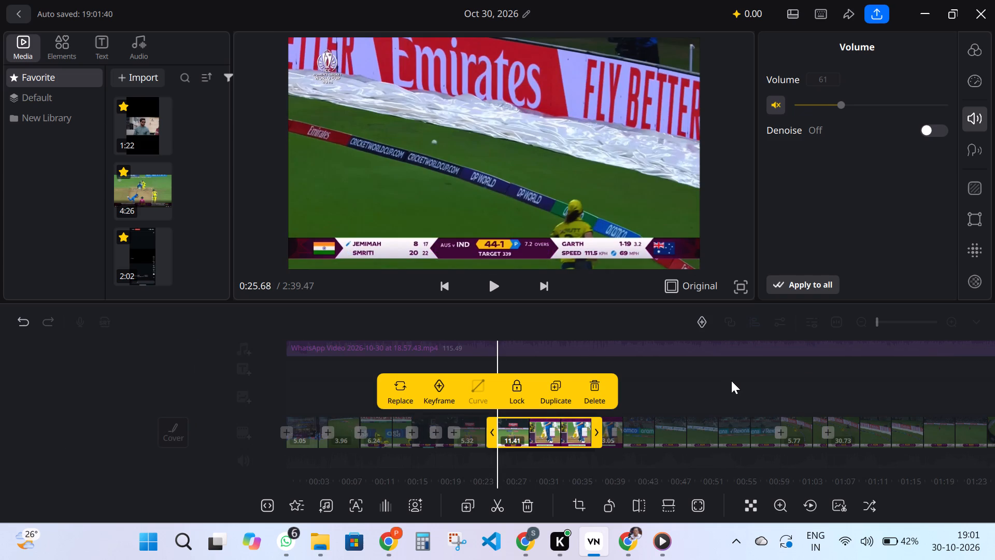
{"action": "left_click_drag", "start_coordinate": [731, 381], "coordinate": [688, 391]}
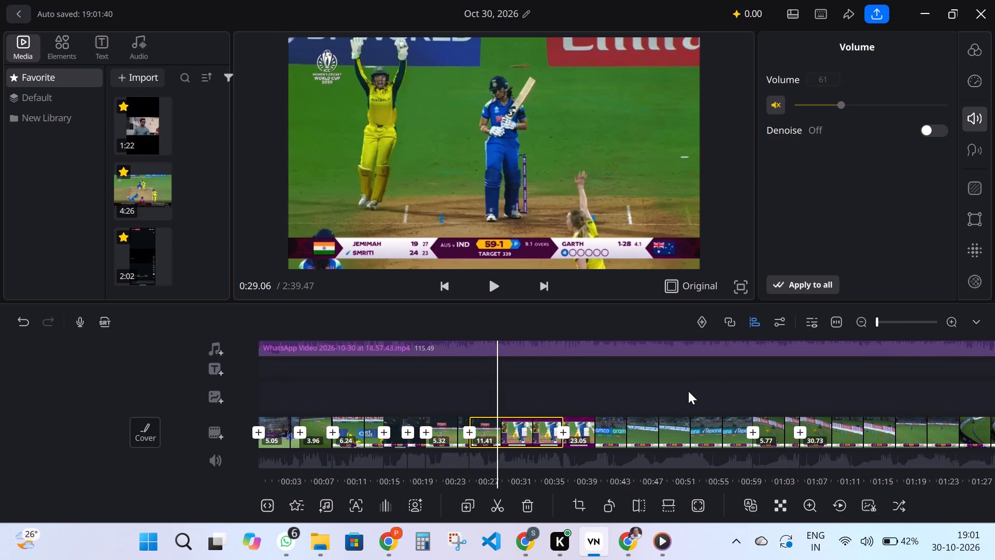
{"action": "left_click_drag", "start_coordinate": [688, 391], "coordinate": [694, 391]}
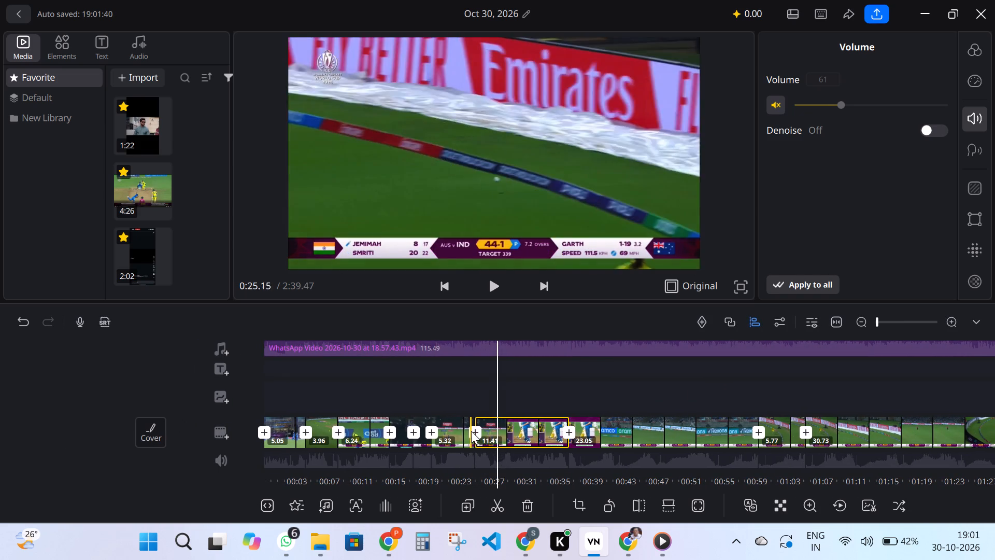
{"action": "left_click_drag", "start_coordinate": [534, 388], "coordinate": [557, 389]}
{"action": "left_click", "coordinate": [506, 425]}
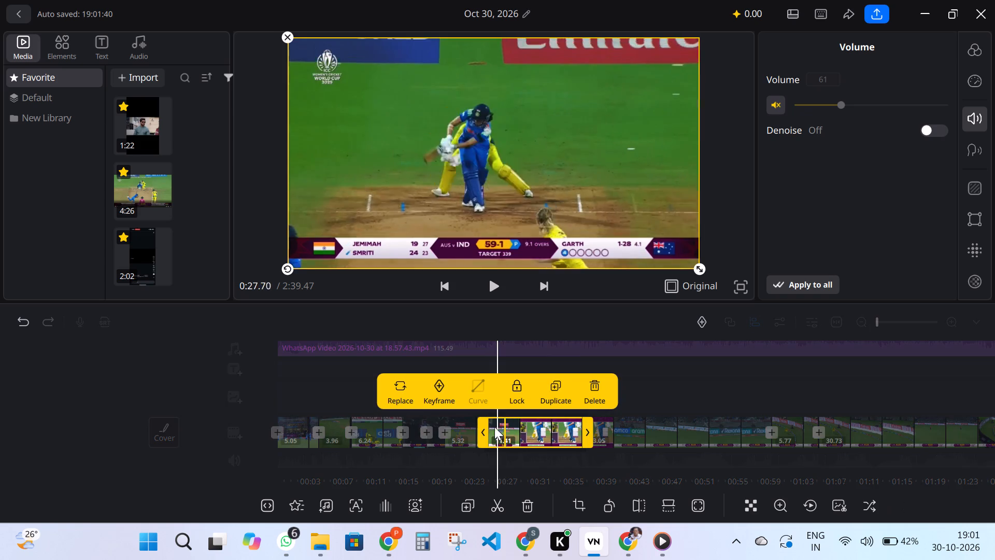
{"action": "left_click_drag", "start_coordinate": [481, 429], "coordinate": [491, 431]}
Apply a custom speed curve to the umpire review clip, lowering all five points slightly below 1x to stretch it to 11.67 s.
{"action": "left_click", "coordinate": [972, 92]}
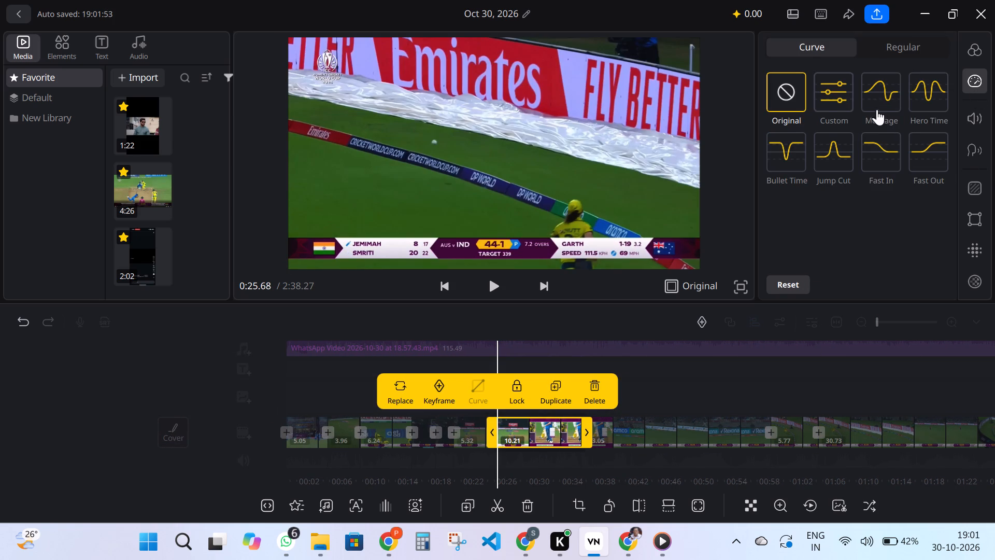
{"action": "left_click", "coordinate": [837, 100]}
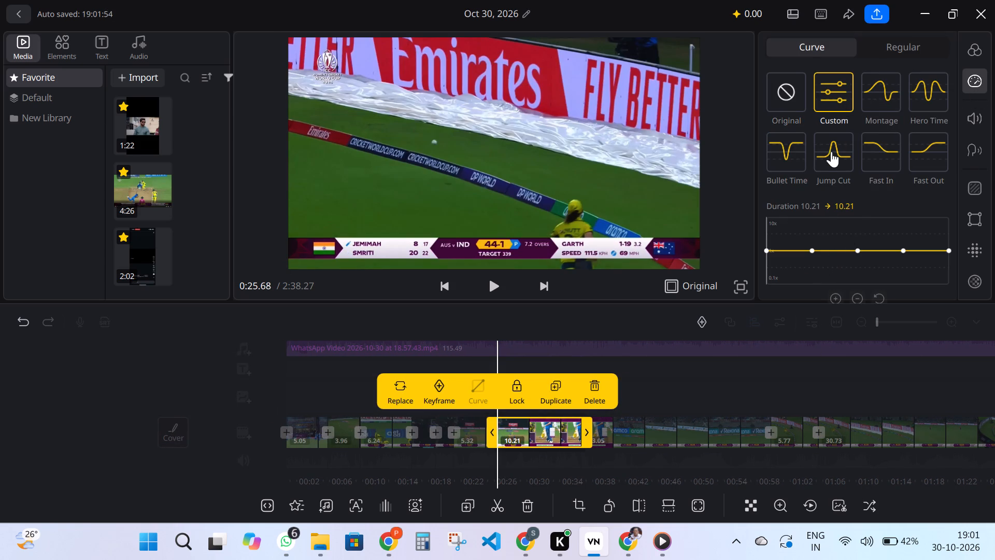
{"action": "left_click", "coordinate": [767, 250]}
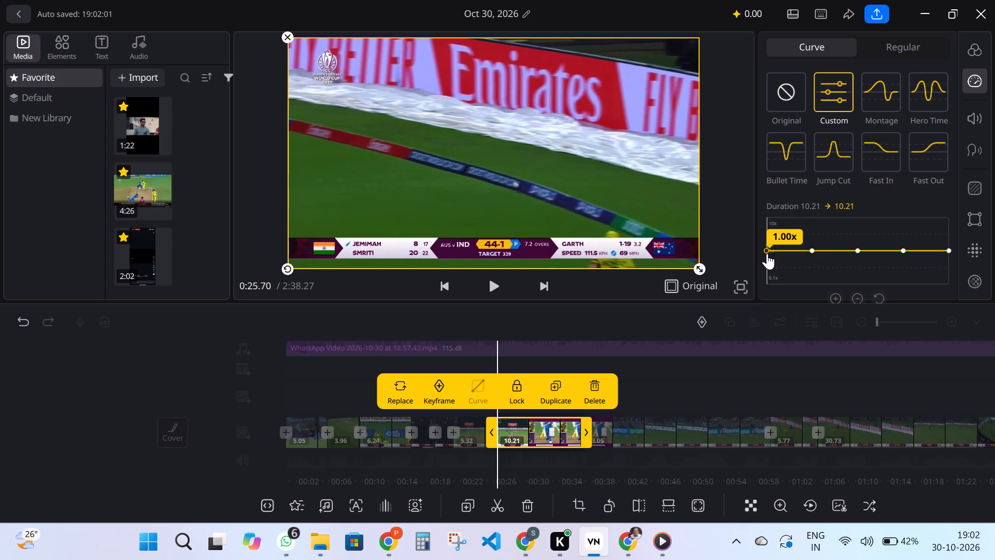
{"action": "left_click_drag", "start_coordinate": [809, 248], "coordinate": [809, 250]}
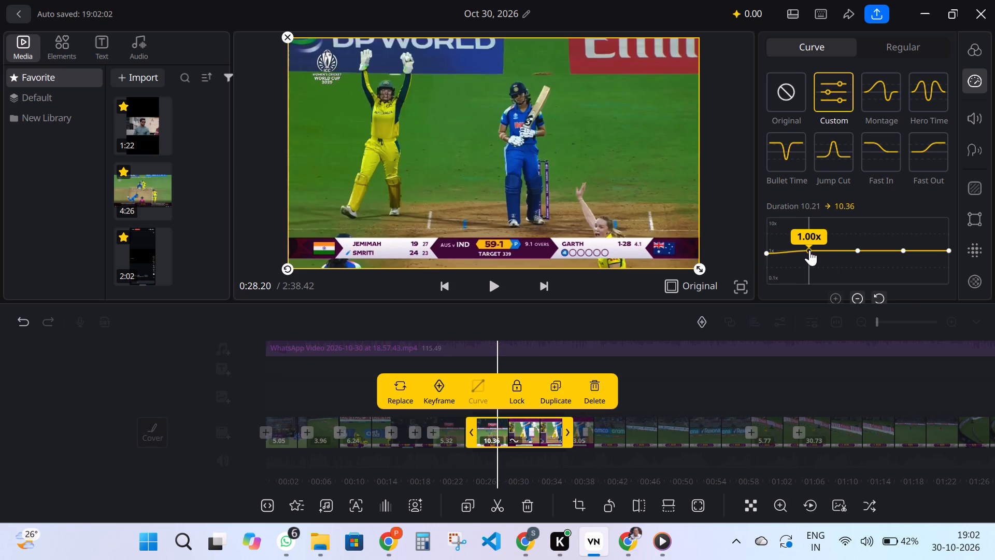
{"action": "left_click_drag", "start_coordinate": [809, 250], "coordinate": [810, 255]}
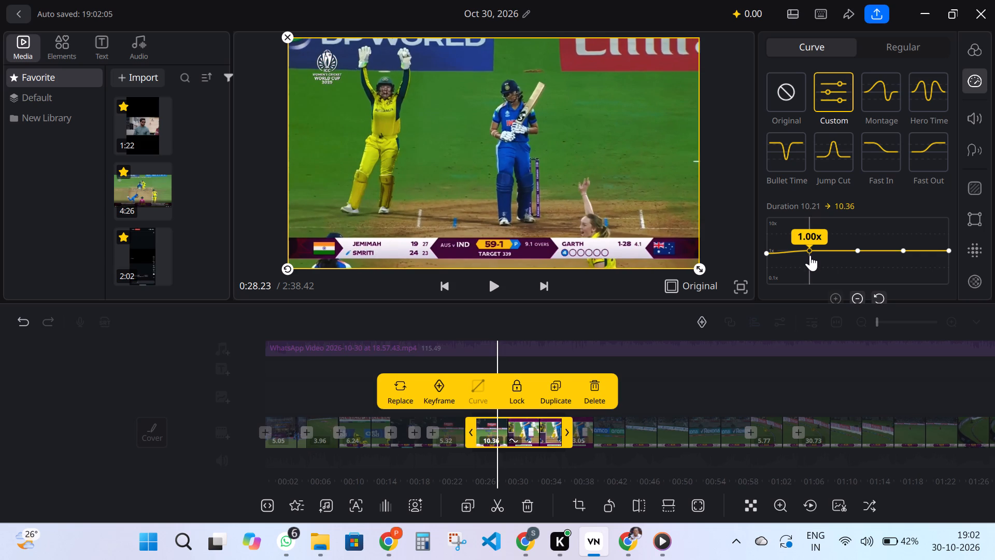
{"action": "left_click_drag", "start_coordinate": [810, 255], "coordinate": [810, 254]}
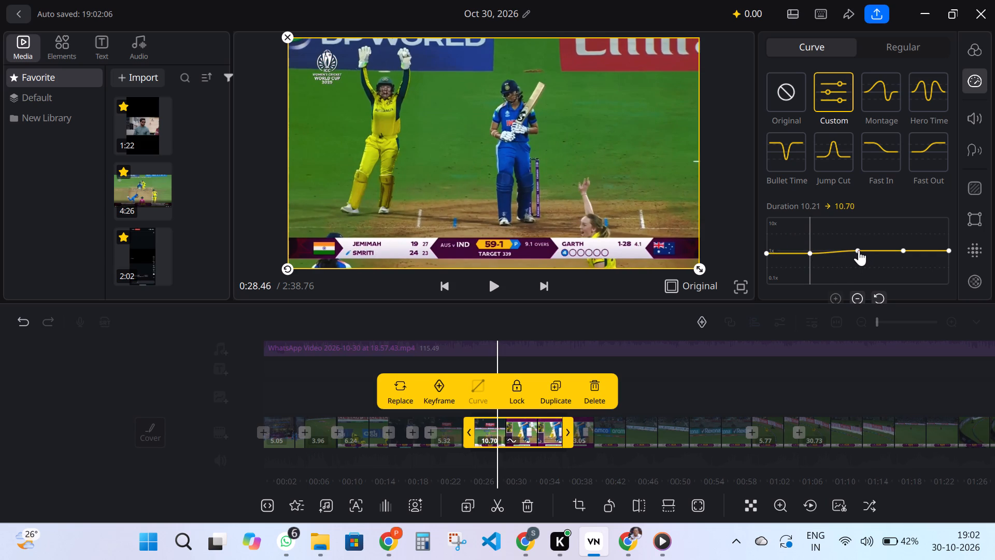
{"action": "left_click", "coordinate": [858, 250]}
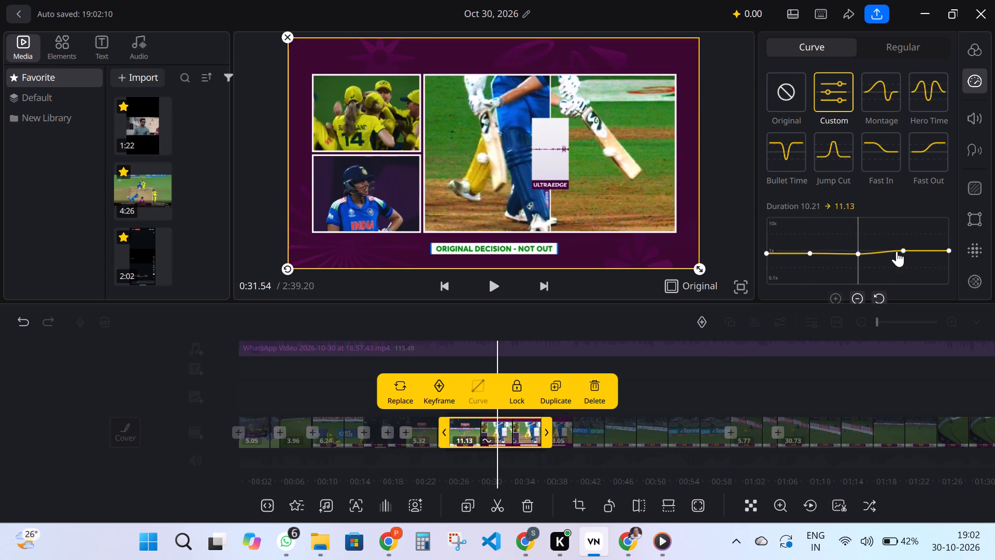
{"action": "left_click", "coordinate": [903, 250]}
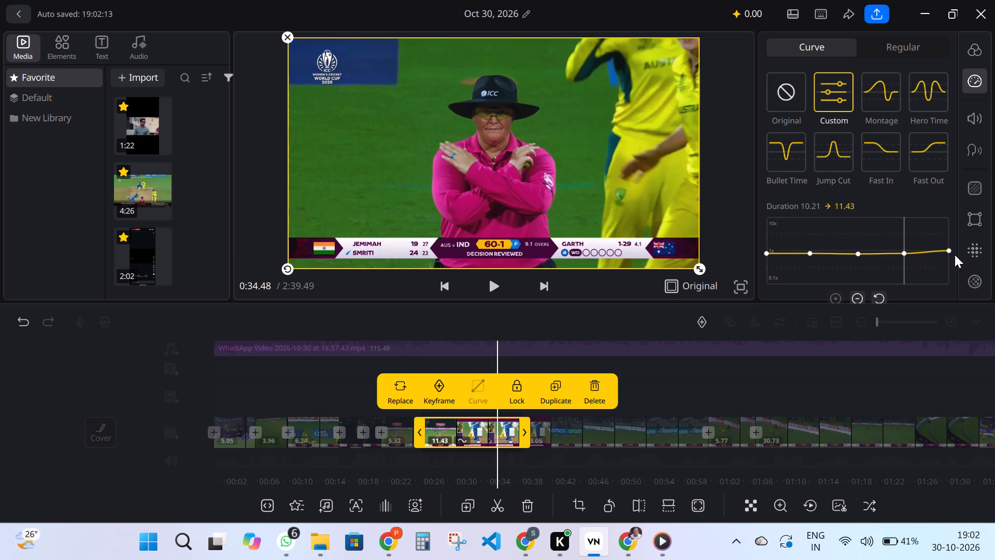
{"action": "left_click", "coordinate": [949, 252]}
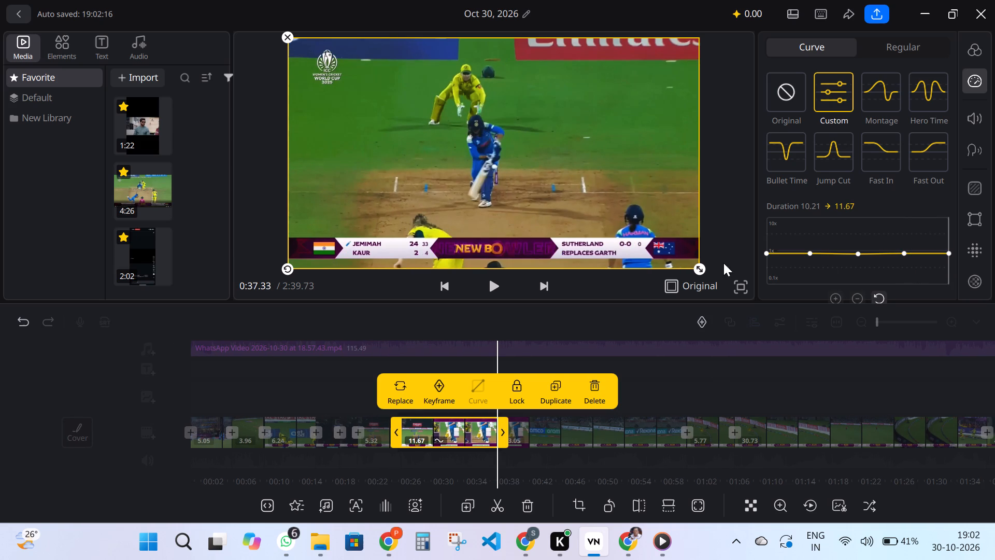
Preview the transition into the slowed umpire review clip from about 0:22 and trim the clip's start to leave 11.31 s.
{"action": "left_click_drag", "start_coordinate": [640, 316], "coordinate": [683, 318]}
{"action": "left_click_drag", "start_coordinate": [588, 318], "coordinate": [672, 323]}
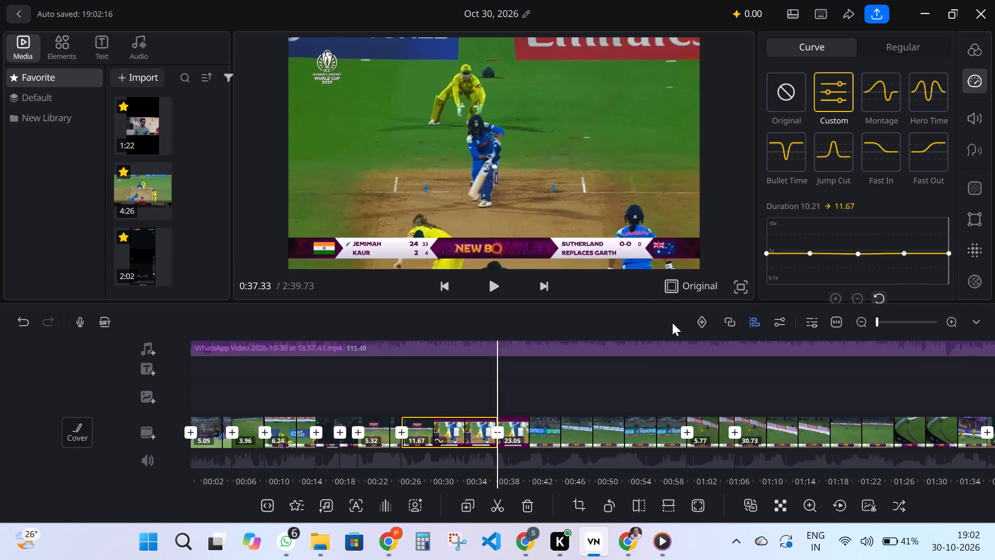
{"action": "left_click_drag", "start_coordinate": [672, 323], "coordinate": [683, 324]}
{"action": "left_click_drag", "start_coordinate": [574, 396], "coordinate": [714, 393]}
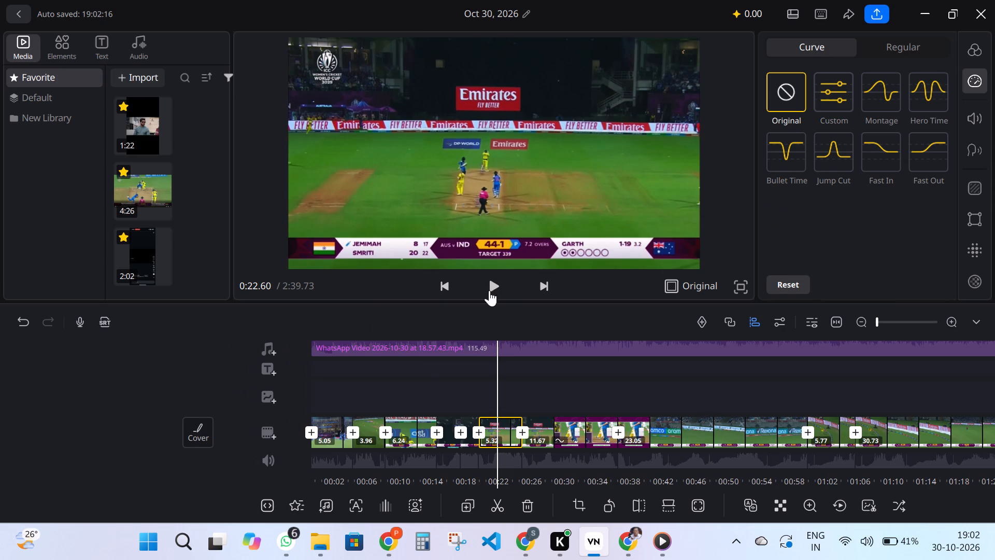
{"action": "left_click", "coordinate": [506, 290]}
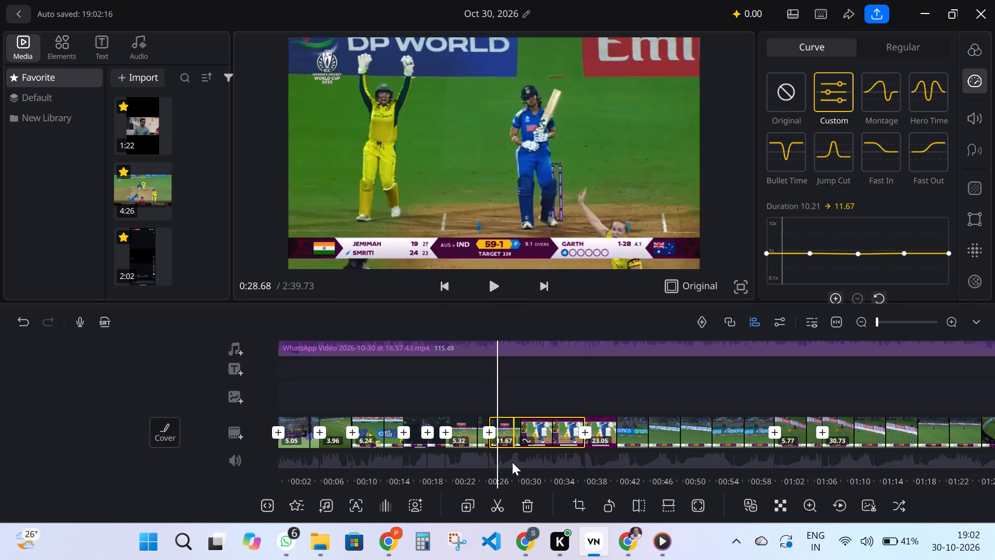
{"action": "left_click", "coordinate": [501, 436]}
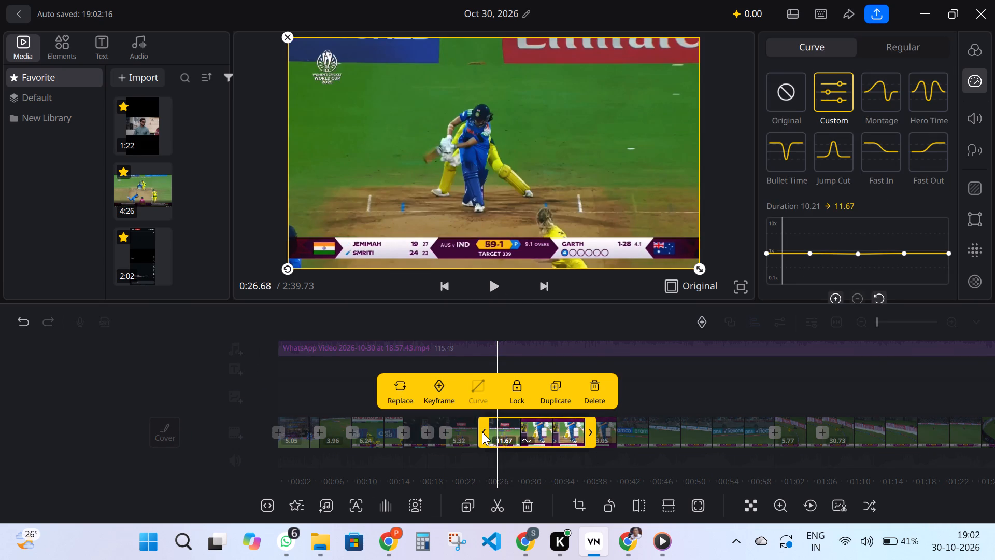
{"action": "left_click", "coordinate": [482, 432]}
Play the slowed umpire review clip from about 0:24 to its end at about 0:37 to check its pacing.
{"action": "left_click_drag", "start_coordinate": [623, 387], "coordinate": [648, 388]}
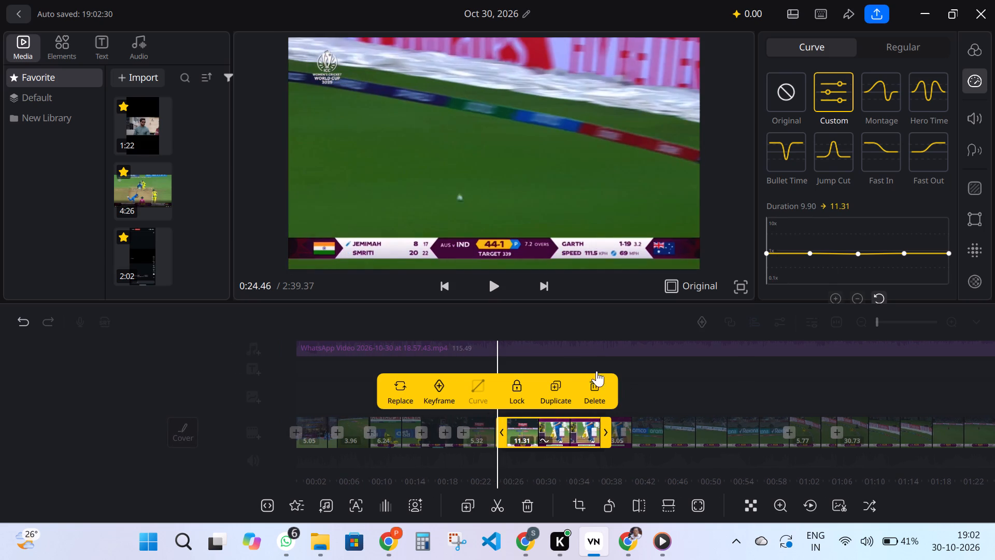
{"action": "left_click", "coordinate": [495, 302]}
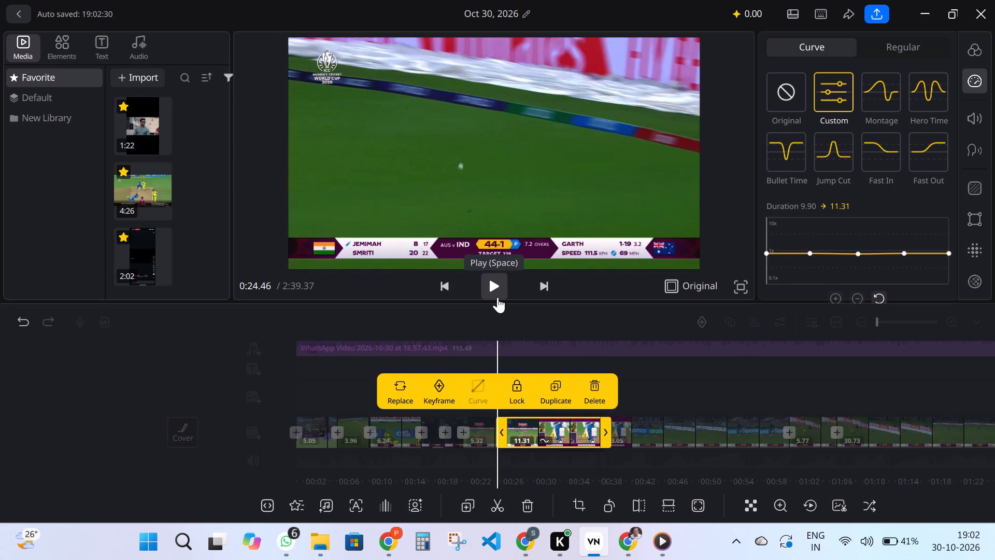
{"action": "left_click", "coordinate": [497, 297]}
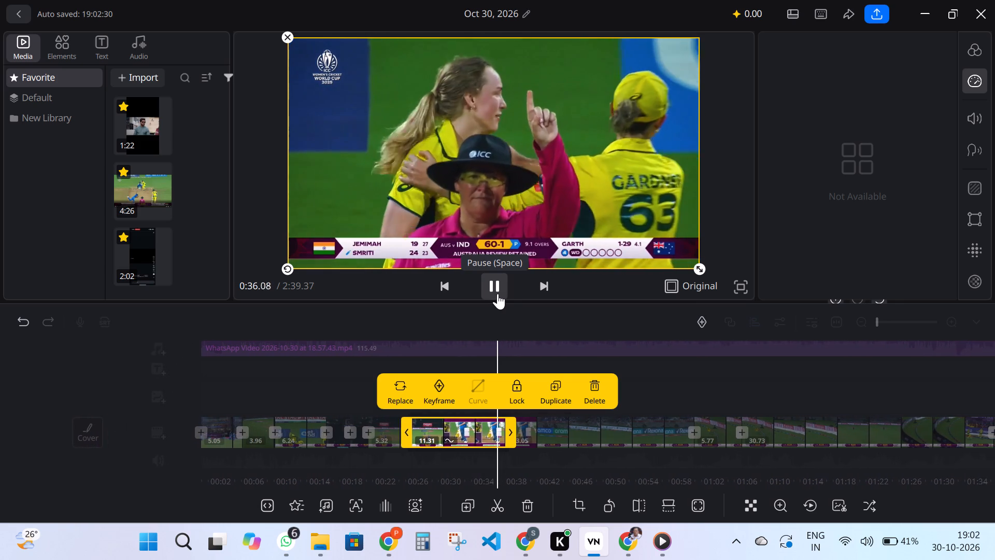
{"action": "left_click", "coordinate": [497, 293]}
{"action": "left_click", "coordinate": [497, 293]}
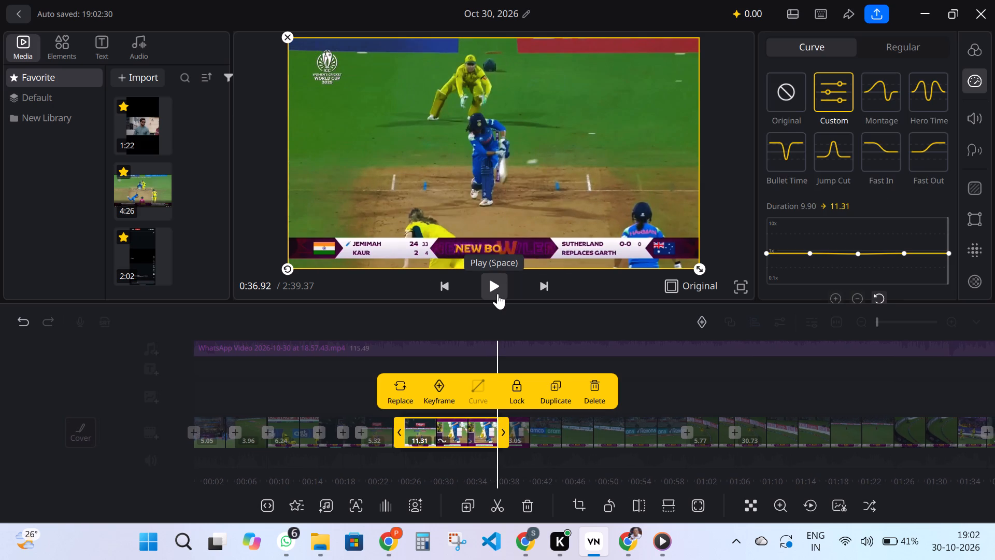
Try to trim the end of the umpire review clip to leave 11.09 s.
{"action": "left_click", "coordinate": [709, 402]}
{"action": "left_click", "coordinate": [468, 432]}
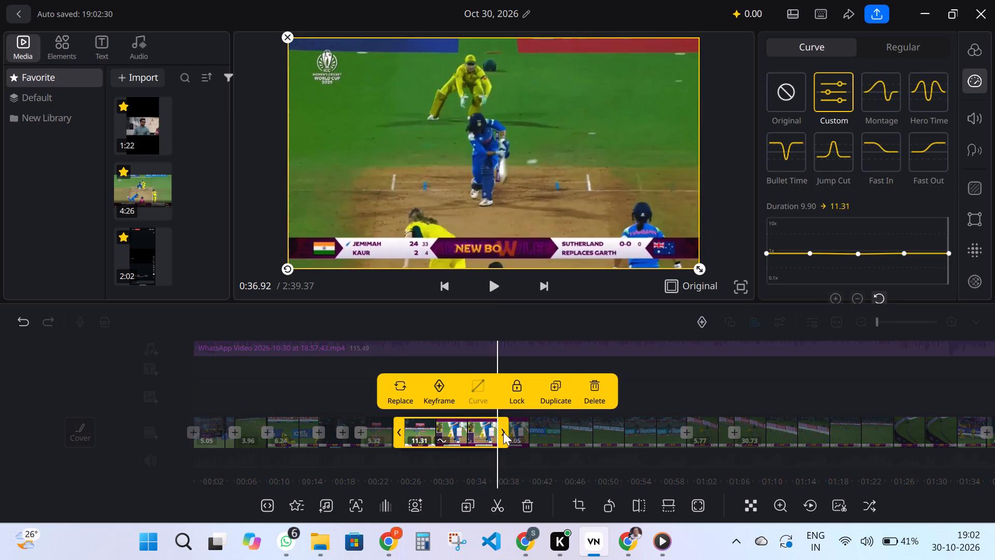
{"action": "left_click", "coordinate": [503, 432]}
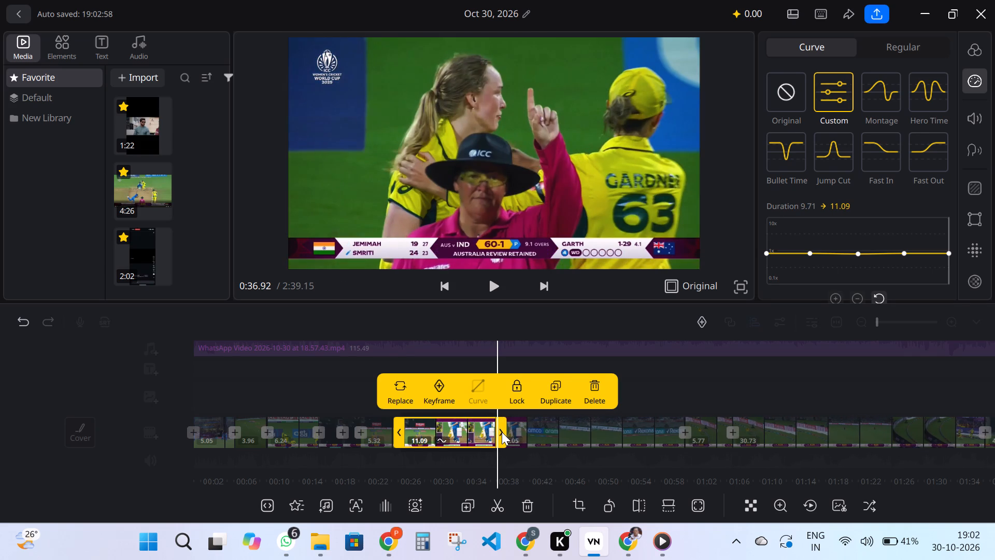
Scrub and play across the end of the umpire review clip to check the cut to the next delivery.
{"action": "left_click_drag", "start_coordinate": [678, 385], "coordinate": [683, 385]}
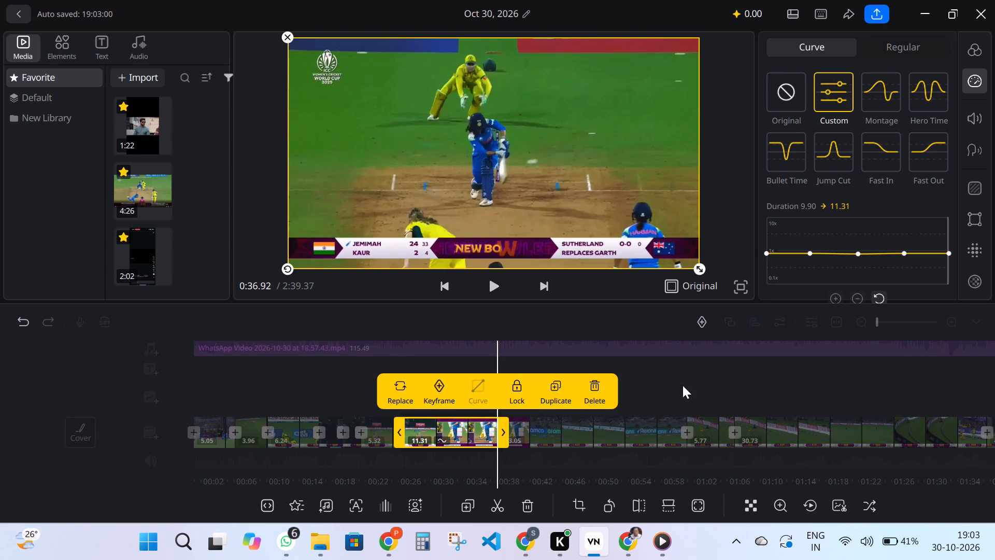
{"action": "left_click_drag", "start_coordinate": [683, 385], "coordinate": [676, 387]}
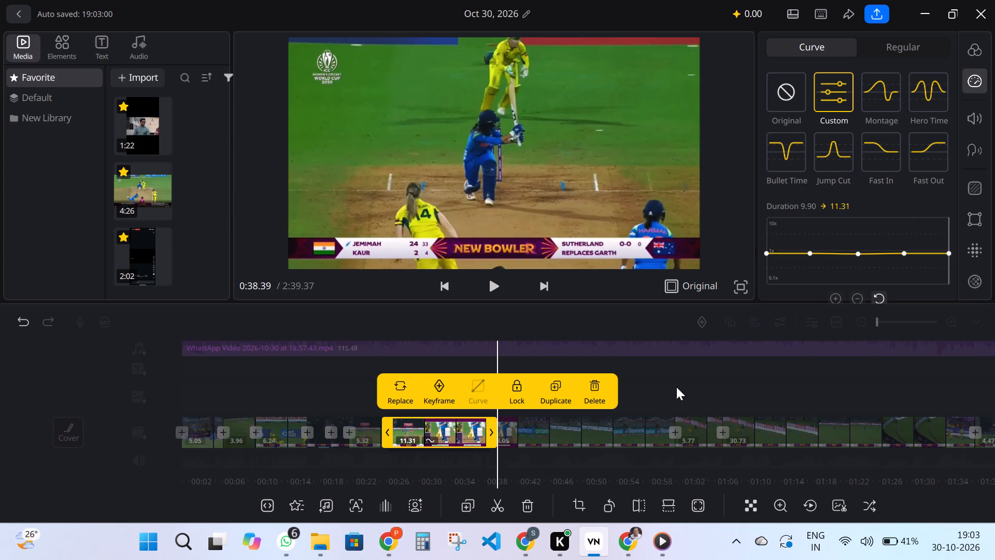
{"action": "left_click_drag", "start_coordinate": [676, 387], "coordinate": [675, 390]}
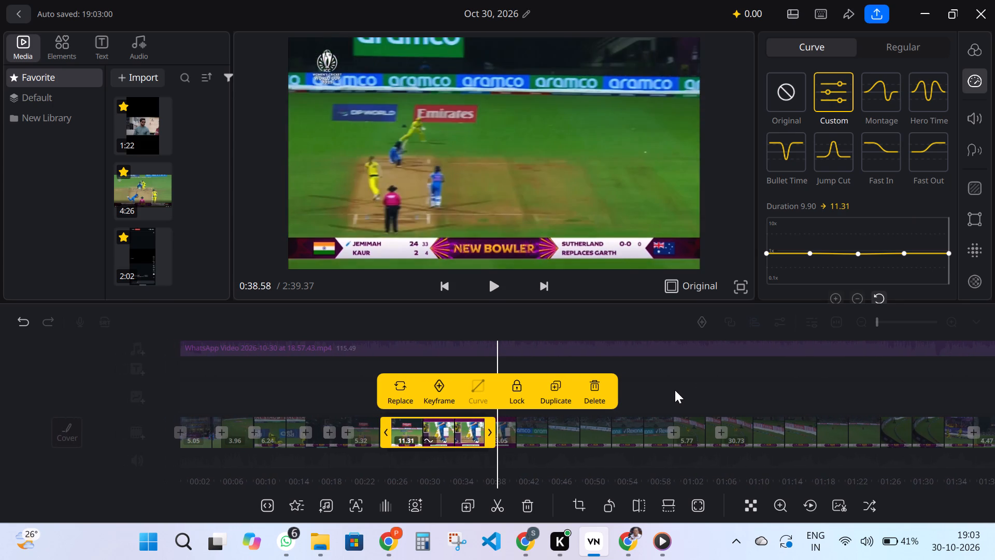
{"action": "left_click_drag", "start_coordinate": [675, 390], "coordinate": [684, 389]}
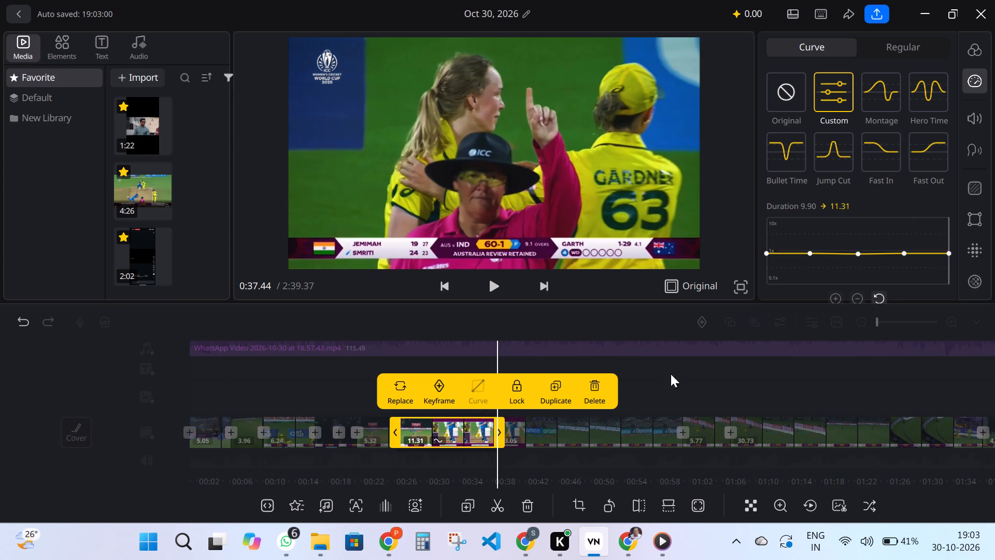
{"action": "left_click", "coordinate": [492, 298]}
{"action": "left_click", "coordinate": [493, 297]}
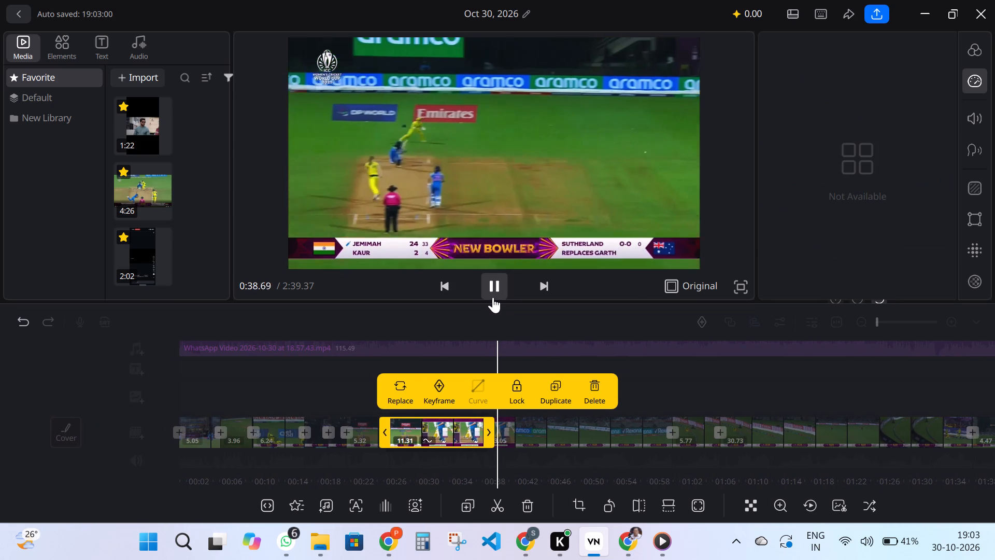
{"action": "left_click_drag", "start_coordinate": [668, 386], "coordinate": [711, 382]}
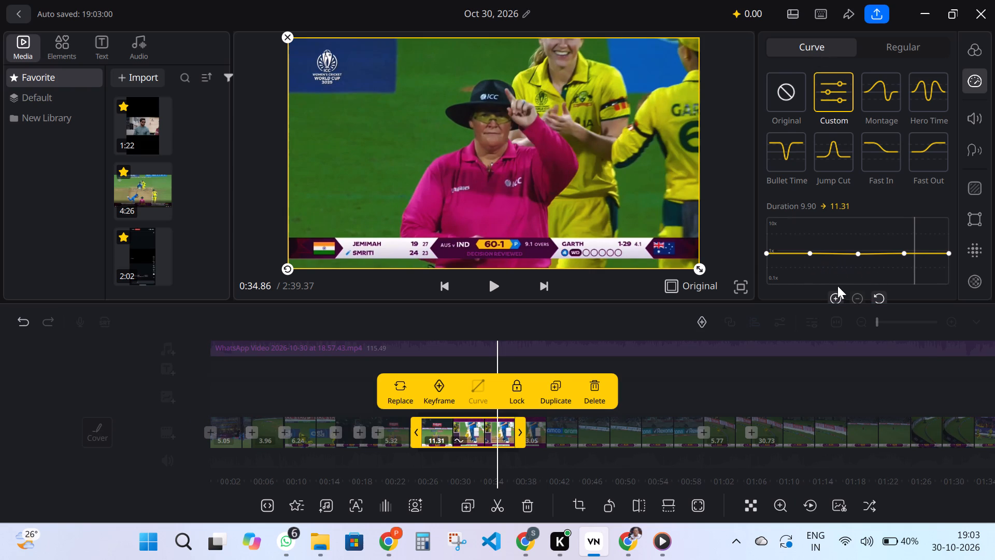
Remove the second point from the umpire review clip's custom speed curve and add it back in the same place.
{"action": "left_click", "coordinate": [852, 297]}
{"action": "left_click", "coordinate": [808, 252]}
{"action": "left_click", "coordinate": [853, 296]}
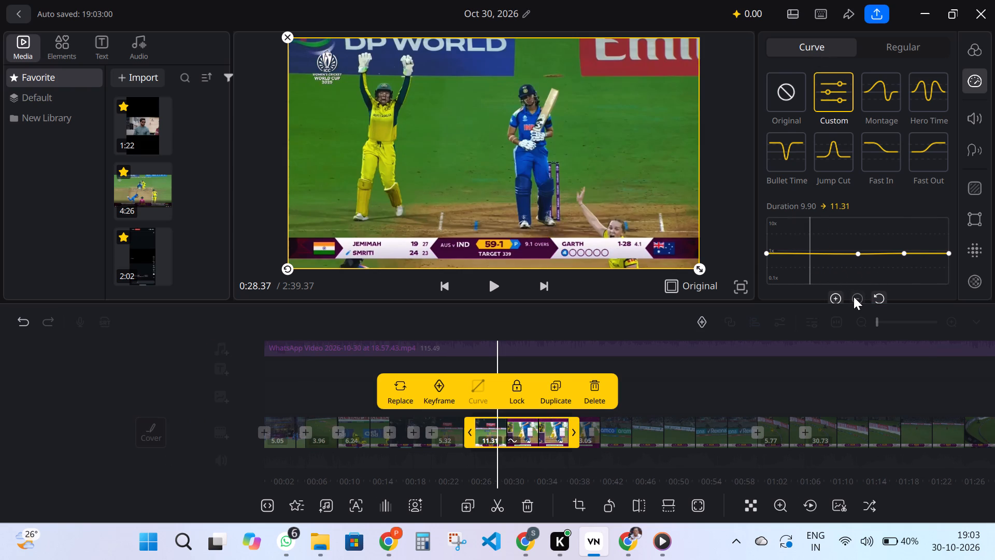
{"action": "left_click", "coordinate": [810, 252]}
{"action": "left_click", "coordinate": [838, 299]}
Lower all five points of the umpire review clip's custom speed curve to about 0.83x, stretching the clip to 12.57 s.
{"action": "left_click", "coordinate": [765, 253]}
{"action": "left_click_drag", "start_coordinate": [767, 251], "coordinate": [769, 259]}
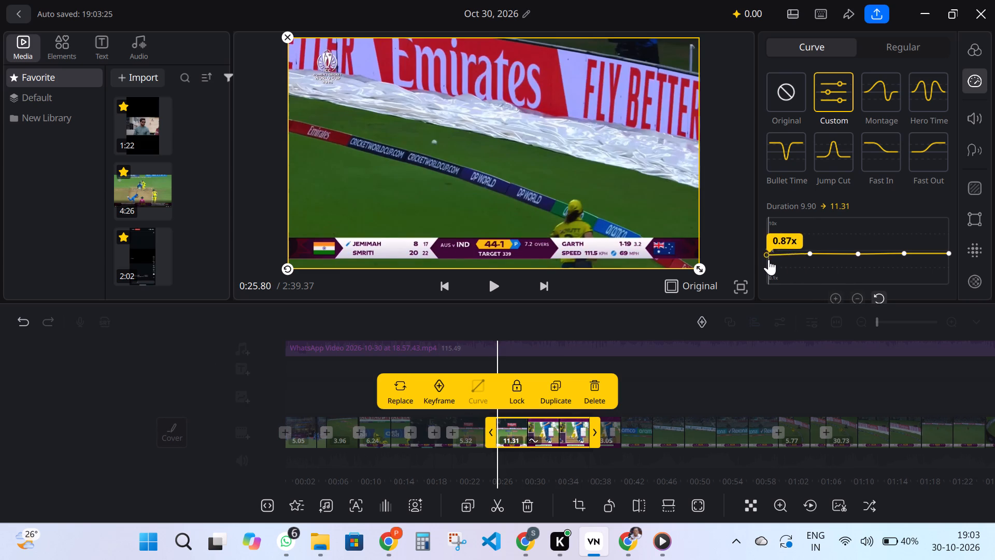
{"action": "left_click_drag", "start_coordinate": [769, 259], "coordinate": [769, 257]}
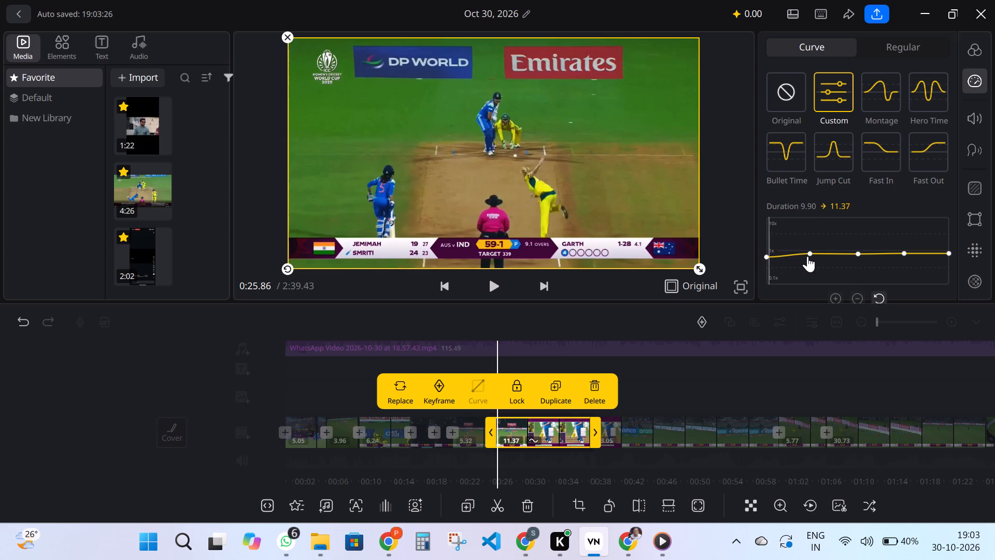
{"action": "left_click", "coordinate": [810, 254]}
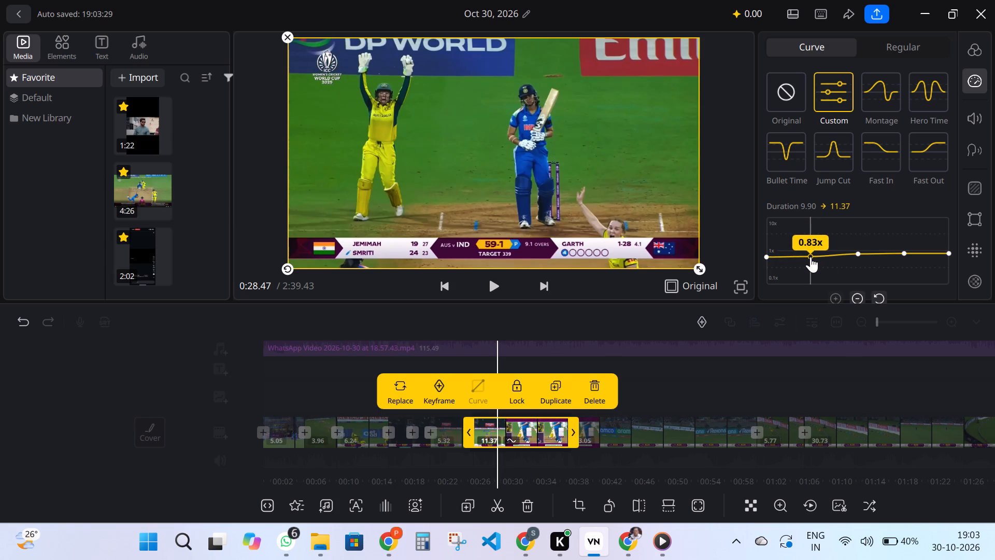
{"action": "left_click", "coordinate": [857, 254]}
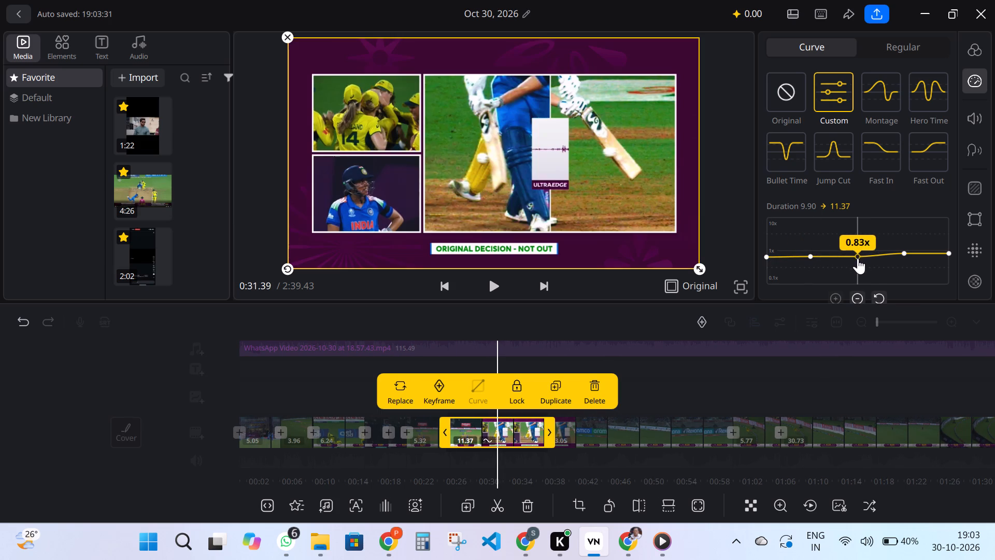
{"action": "left_click", "coordinate": [907, 253]}
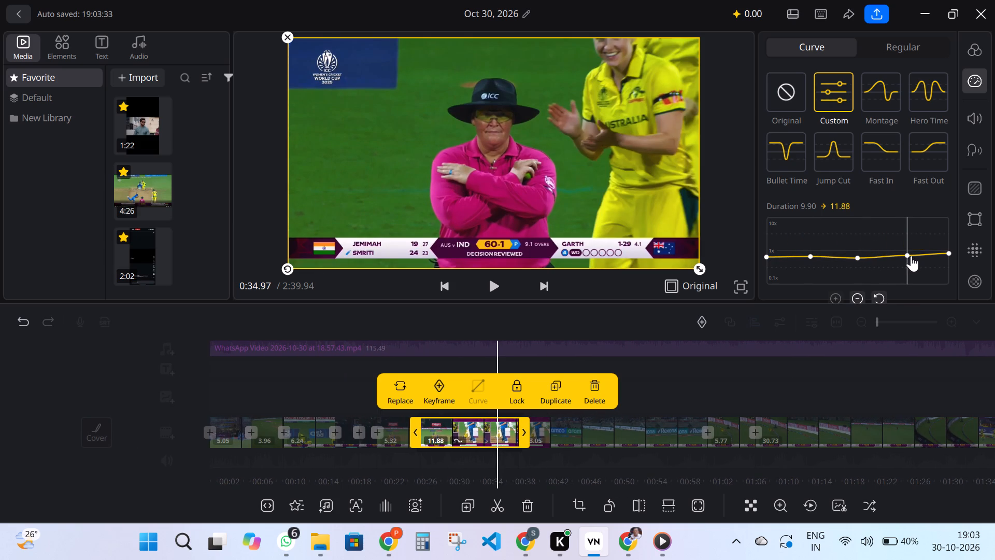
{"action": "left_click", "coordinate": [907, 255]}
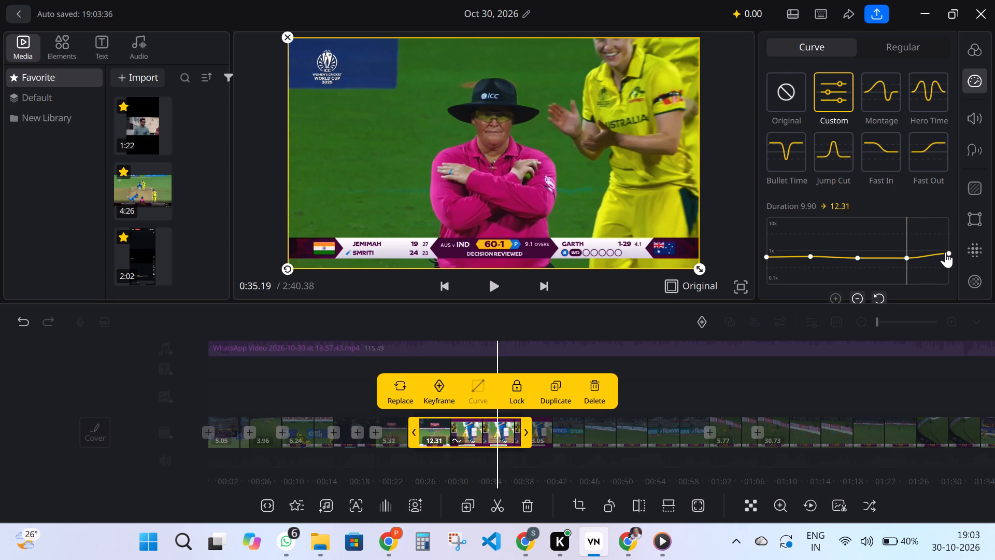
{"action": "left_click_drag", "start_coordinate": [947, 252], "coordinate": [948, 258]}
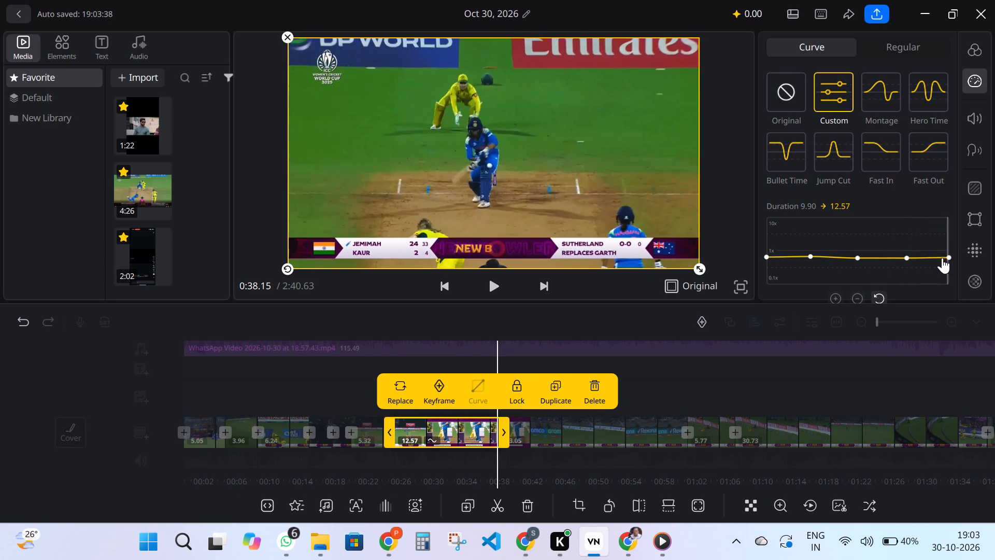
Play the re-slowed umpire review clip through the cut to the next delivery to check its pacing.
{"action": "left_click_drag", "start_coordinate": [518, 314], "coordinate": [663, 321]}
{"action": "left_click_drag", "start_coordinate": [518, 386], "coordinate": [695, 386]}
{"action": "left_click", "coordinate": [491, 281]}
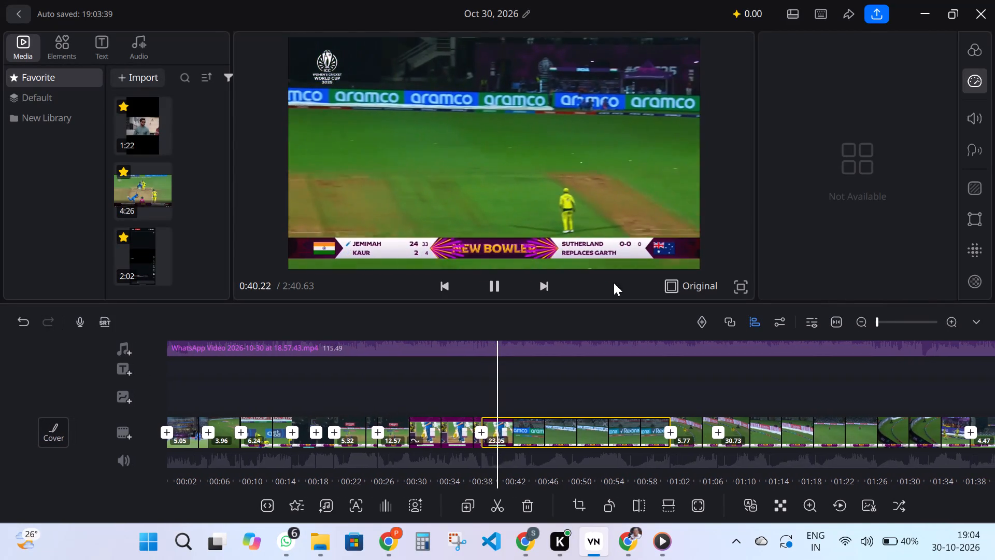
{"action": "left_click", "coordinate": [498, 300]}
{"action": "left_click", "coordinate": [493, 281]}
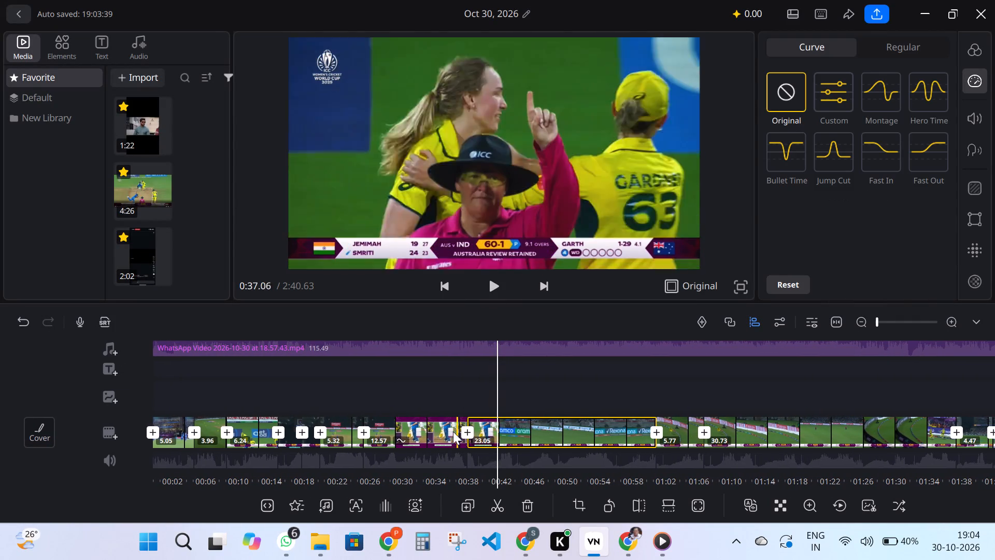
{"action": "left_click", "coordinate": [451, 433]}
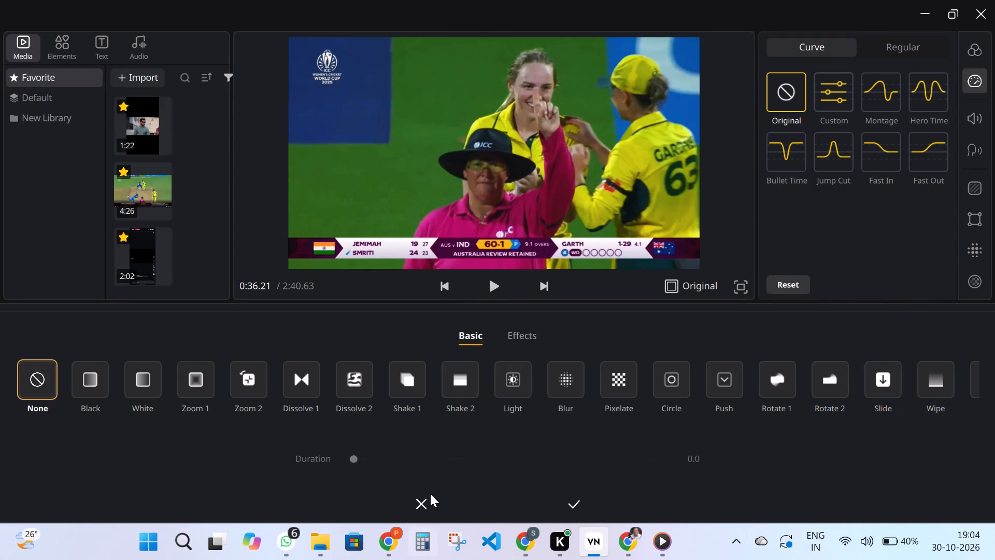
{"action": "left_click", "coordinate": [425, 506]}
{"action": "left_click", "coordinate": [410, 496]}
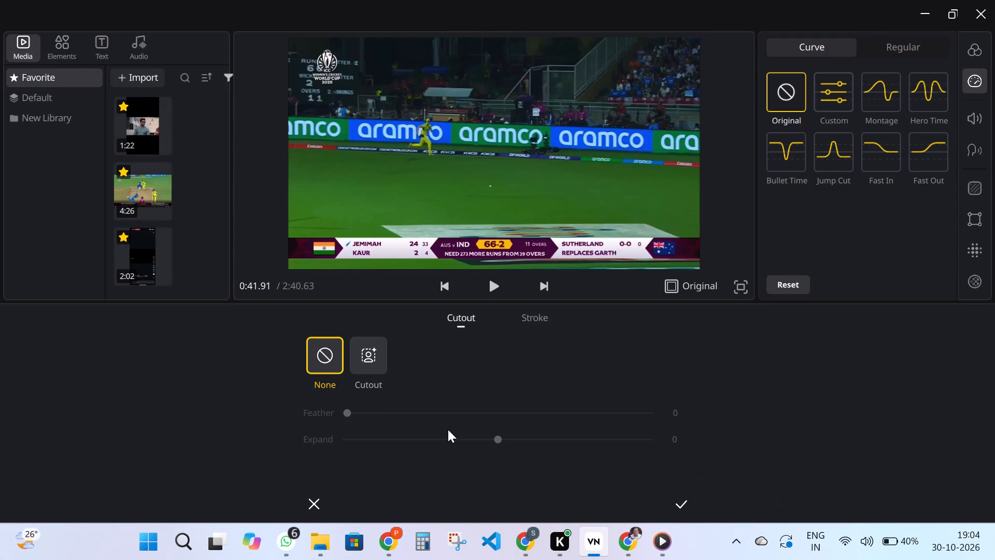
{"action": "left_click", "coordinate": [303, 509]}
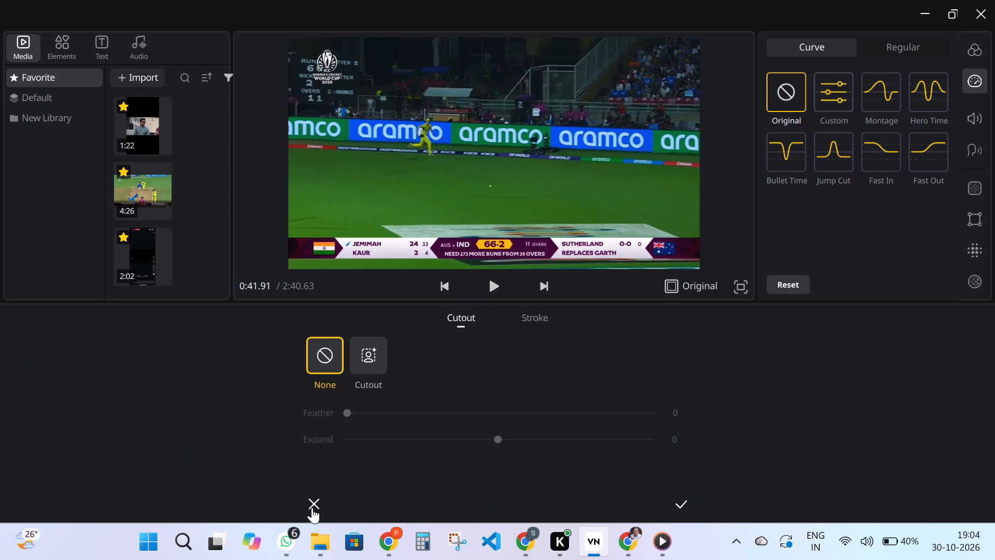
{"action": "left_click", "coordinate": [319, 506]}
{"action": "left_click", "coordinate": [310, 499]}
Trim the end of the umpire review clip to a slowed duration of 11.45 s.
{"action": "left_click", "coordinate": [443, 429]}
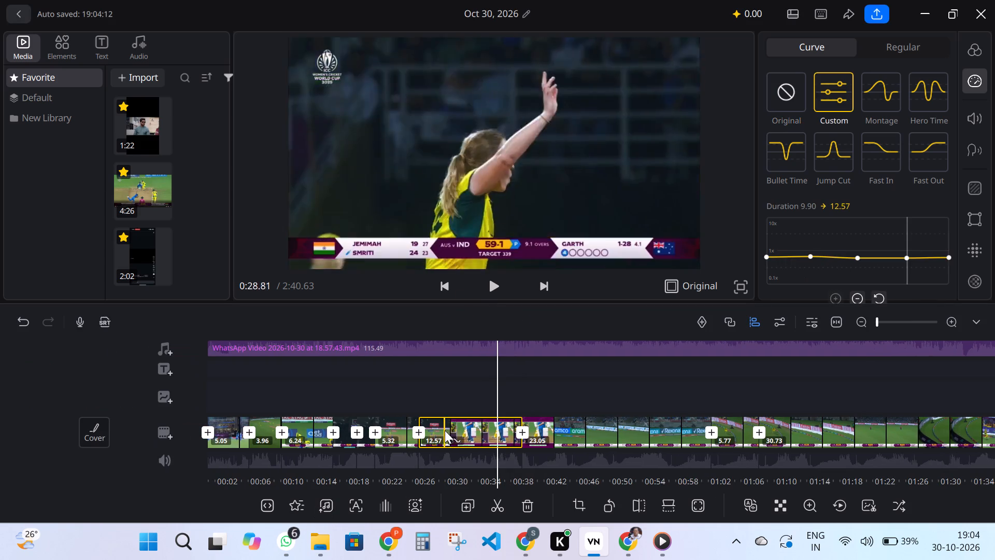
{"action": "left_click", "coordinate": [471, 437]}
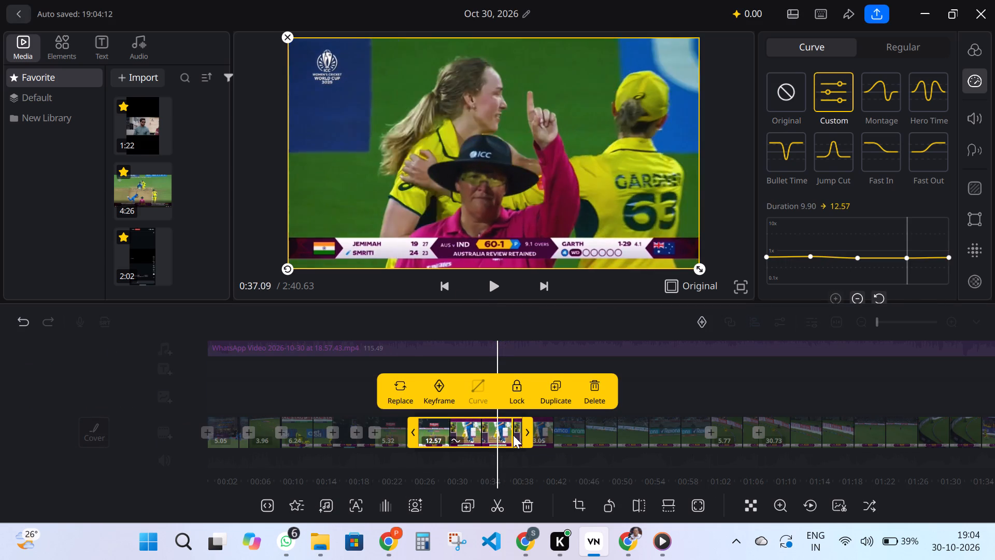
{"action": "left_click_drag", "start_coordinate": [525, 435], "coordinate": [524, 435]}
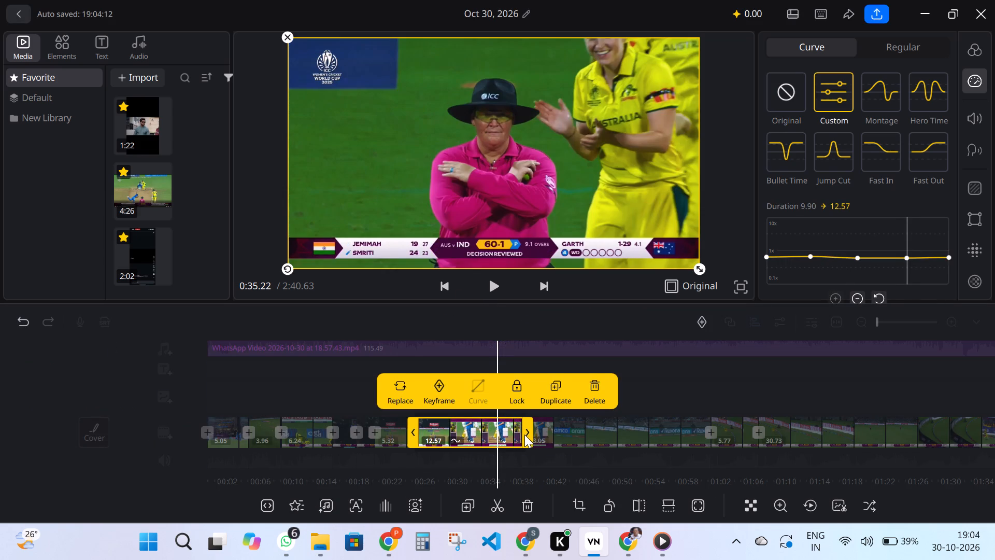
{"action": "left_click_drag", "start_coordinate": [524, 435], "coordinate": [518, 435]}
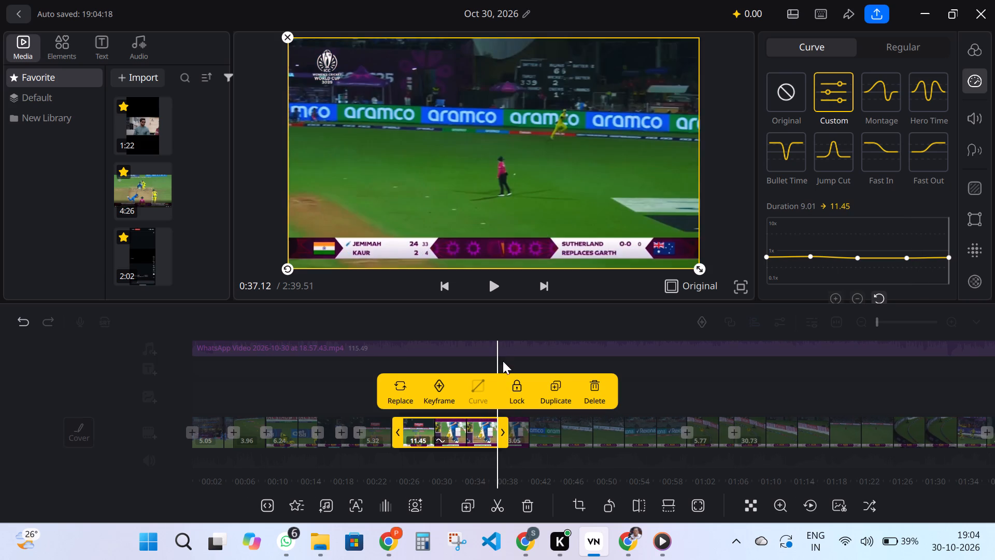
Scrub and play the last seconds of the umpire review clip up to about 0:37 to check the trimmed ending.
{"action": "left_click", "coordinate": [501, 352]}
{"action": "left_click", "coordinate": [495, 345]}
{"action": "left_click_drag", "start_coordinate": [531, 385], "coordinate": [545, 391]}
{"action": "left_click", "coordinate": [546, 391]}
{"action": "left_click", "coordinate": [492, 281]}
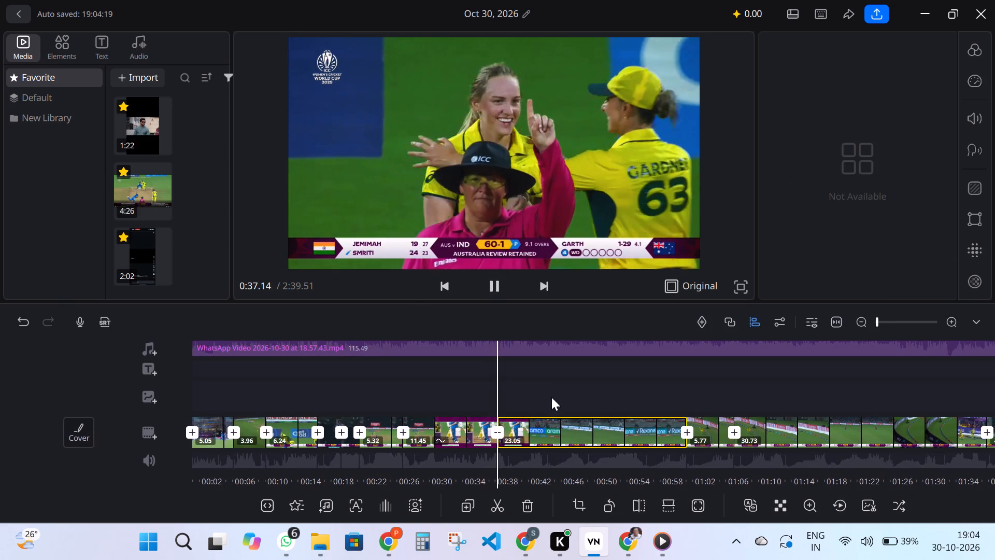
{"action": "left_click", "coordinate": [495, 292]}
{"action": "left_click_drag", "start_coordinate": [522, 374], "coordinate": [549, 376]}
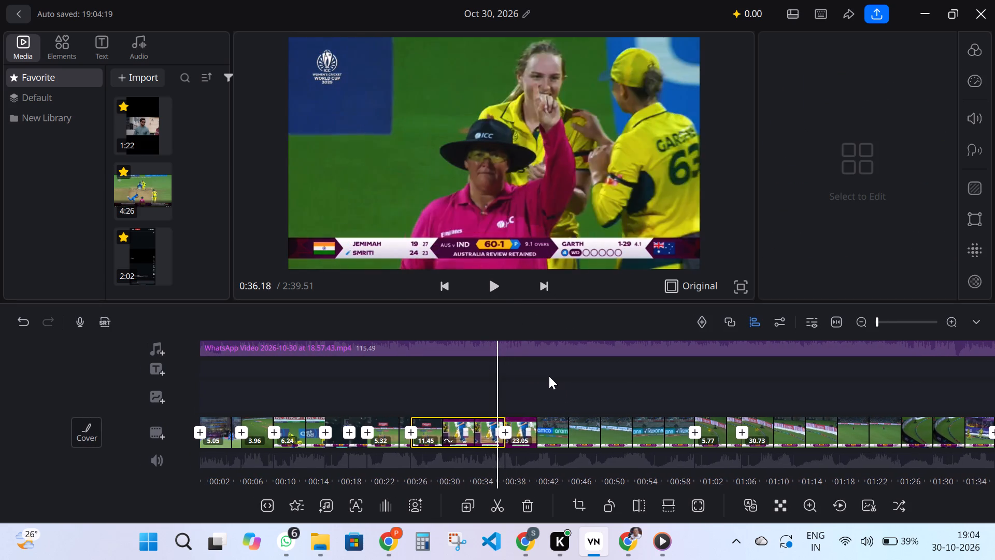
{"action": "left_click_drag", "start_coordinate": [549, 376], "coordinate": [555, 376]}
{"action": "left_click", "coordinate": [501, 293]}
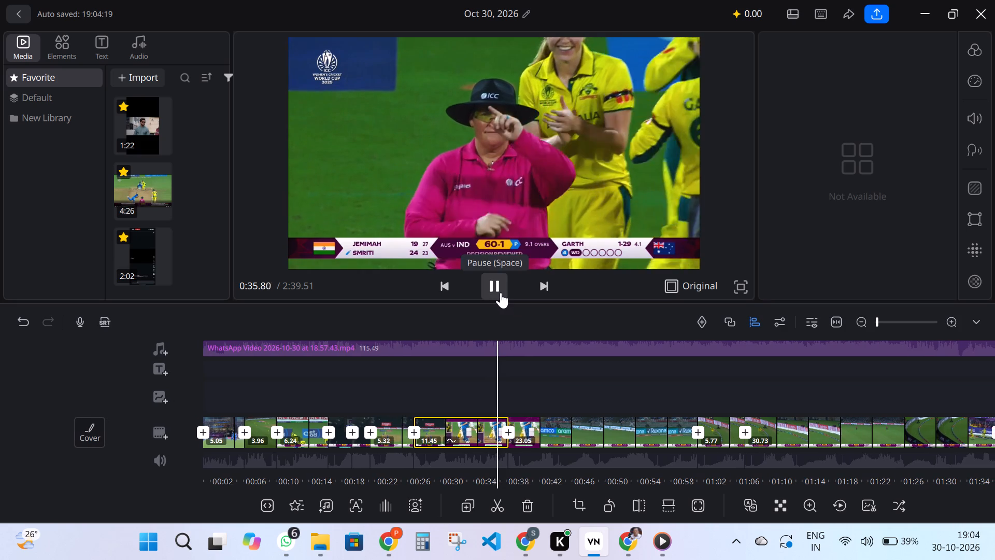
{"action": "left_click", "coordinate": [501, 292]}
{"action": "double_click", "coordinate": [501, 292]}
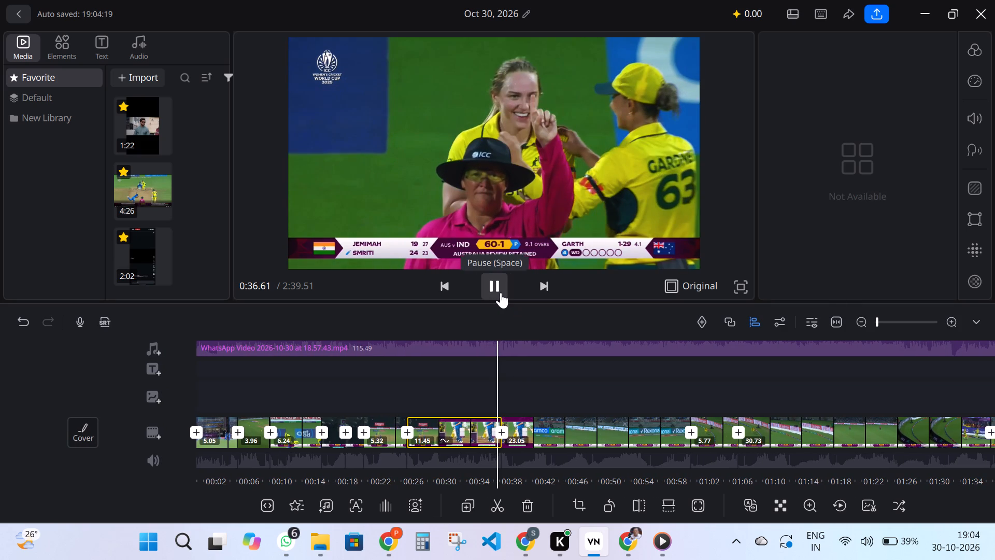
{"action": "double_click", "coordinate": [501, 292]}
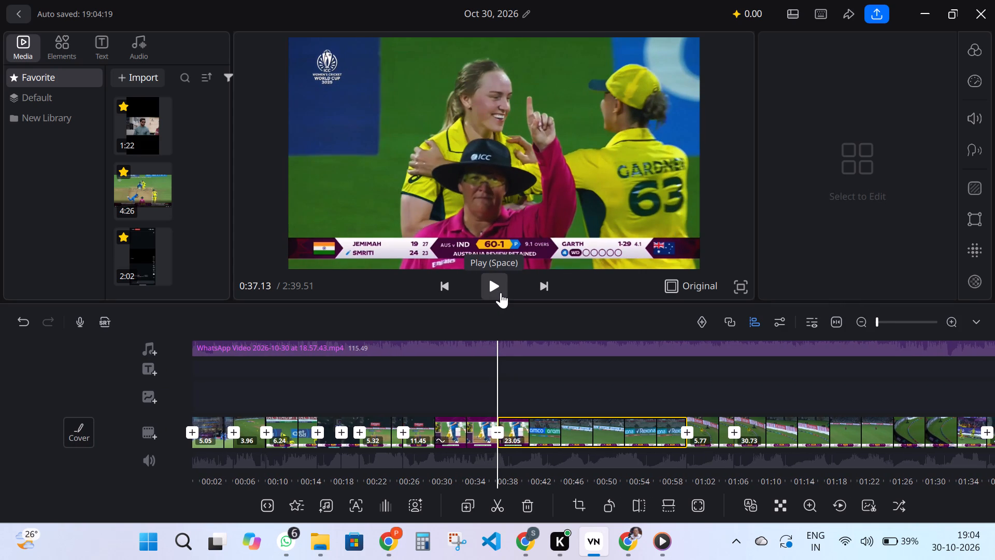
Split the video track at 0:37.13, right after the umpire review clip.
{"action": "left_click", "coordinate": [491, 514]}
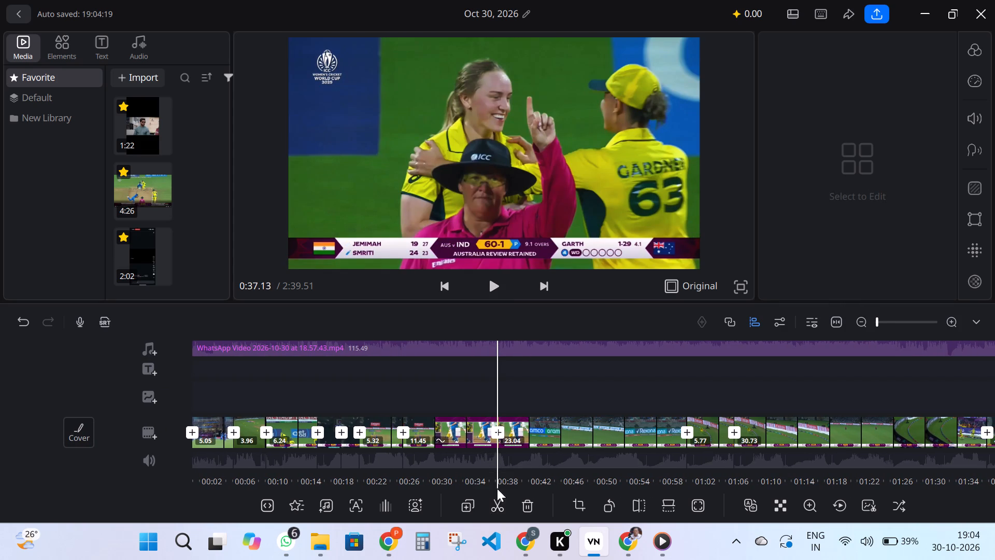
{"action": "left_click", "coordinate": [499, 507]}
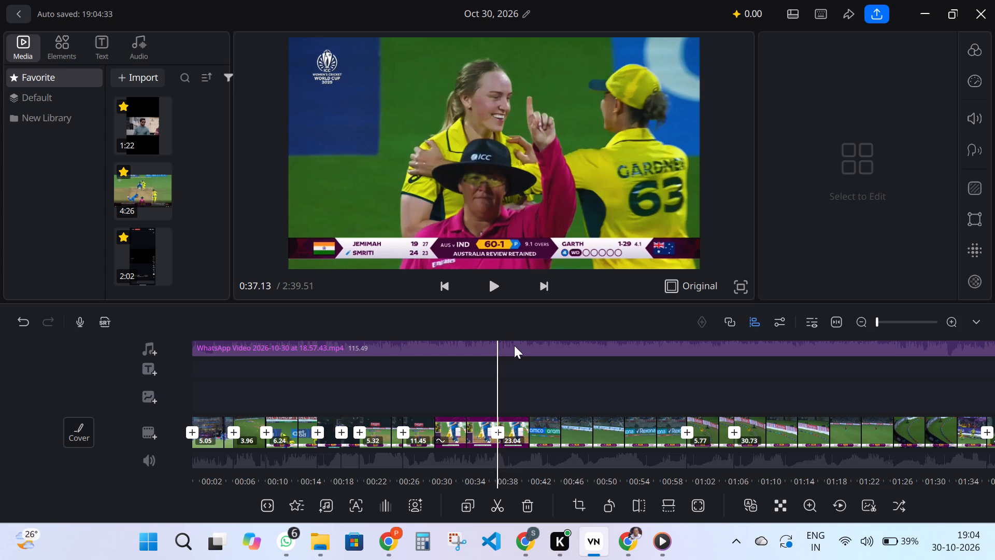
Split the background music at 0:36.68, just before the umpire review clip ends.
{"action": "left_click", "coordinate": [514, 347]}
{"action": "left_click_drag", "start_coordinate": [511, 409], "coordinate": [532, 409]}
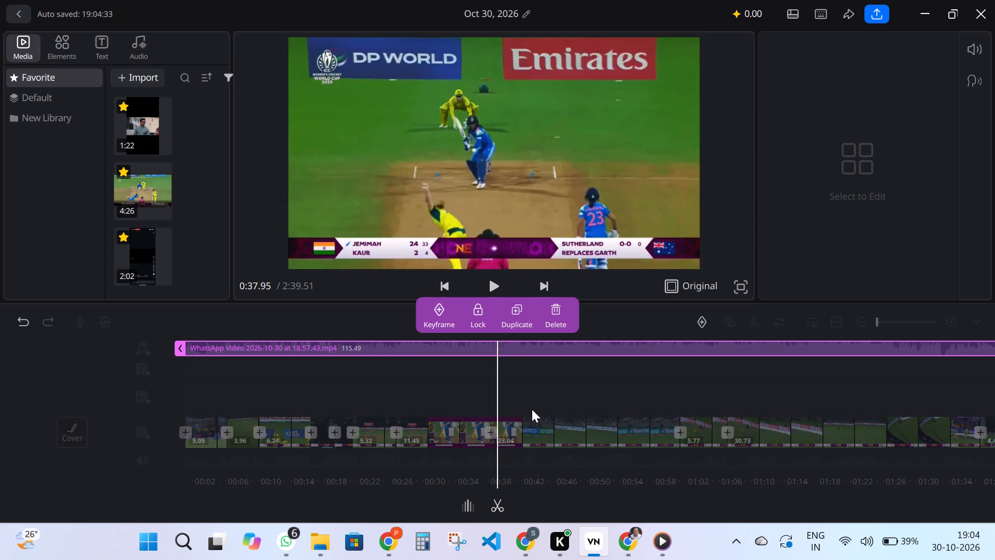
{"action": "left_click_drag", "start_coordinate": [532, 409], "coordinate": [541, 409]}
{"action": "left_click", "coordinate": [498, 502]}
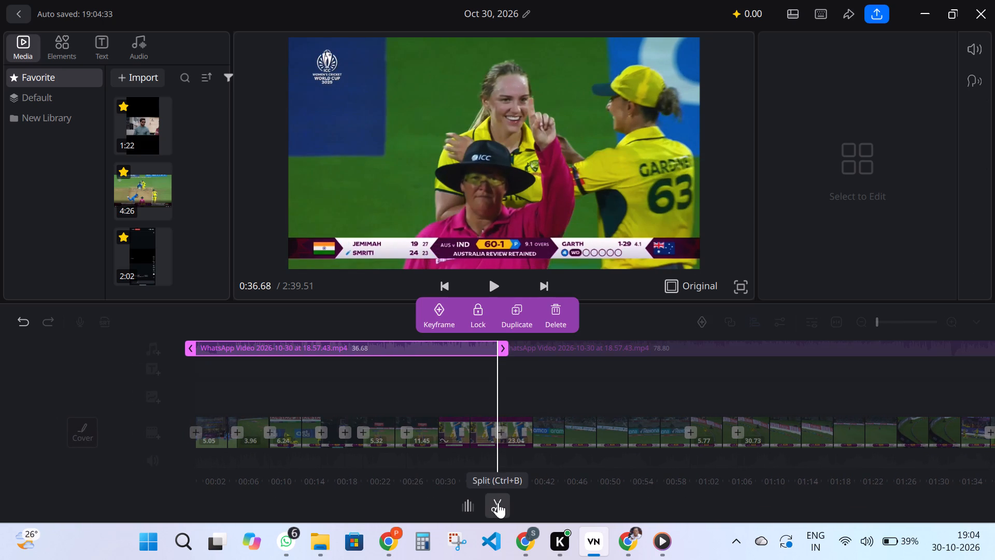
Trim the start of the second background music segment to leave 76.79 s and move it back against the first segment.
{"action": "left_click", "coordinate": [550, 365]}
{"action": "left_click", "coordinate": [543, 347]}
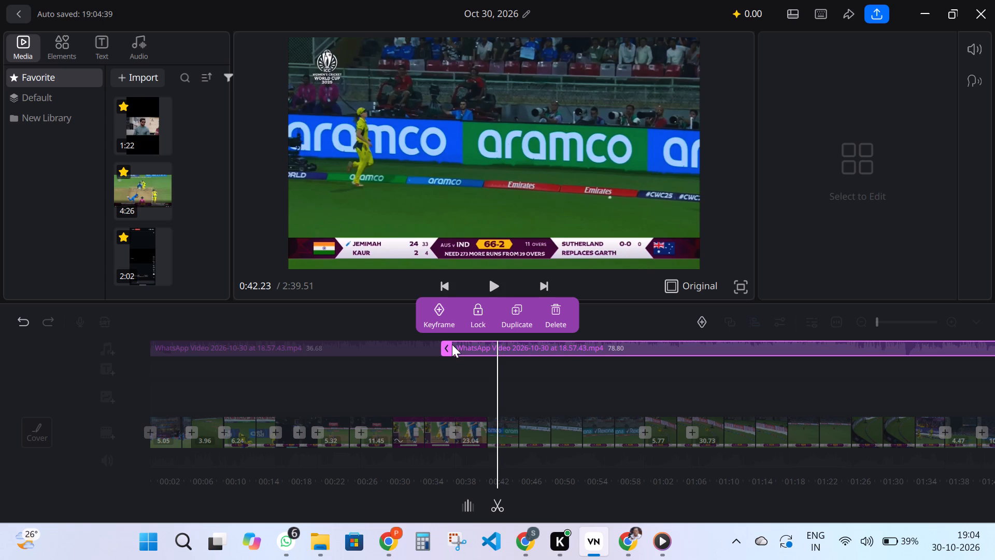
{"action": "left_click", "coordinate": [499, 281]}
{"action": "left_click_drag", "start_coordinate": [532, 365], "coordinate": [538, 365]}
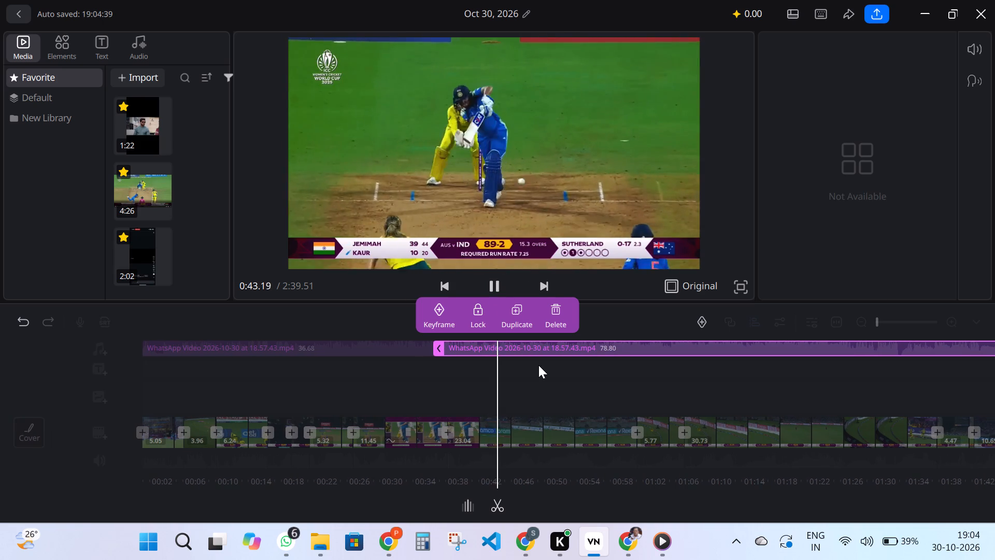
{"action": "left_click_drag", "start_coordinate": [538, 365], "coordinate": [559, 368]}
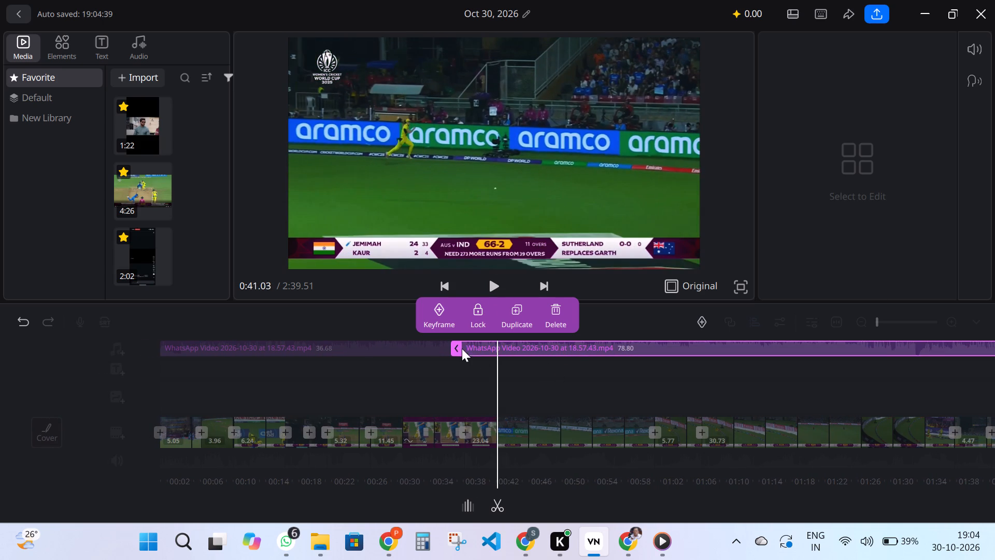
{"action": "left_click_drag", "start_coordinate": [461, 347], "coordinate": [470, 348]}
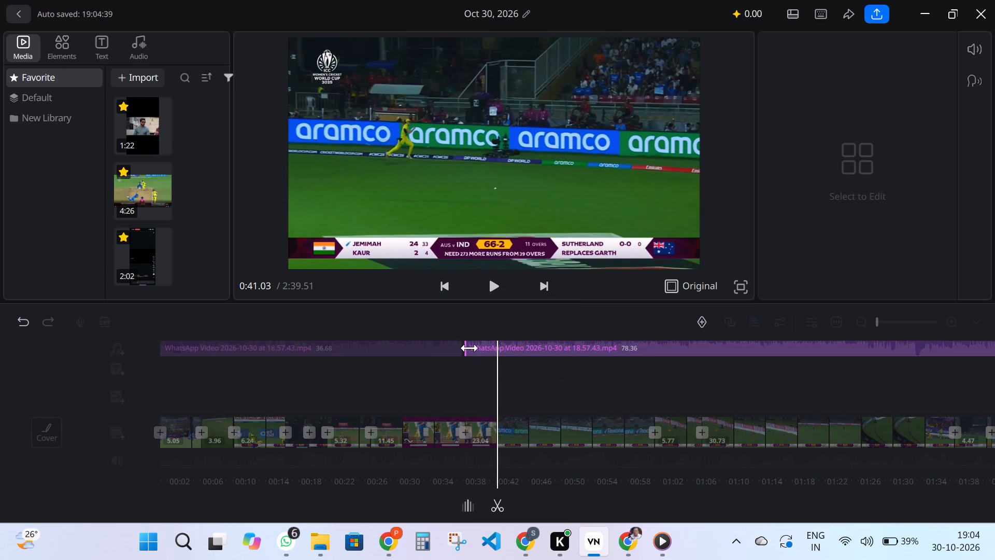
{"action": "left_click_drag", "start_coordinate": [470, 348], "coordinate": [477, 349]}
{"action": "left_click_drag", "start_coordinate": [515, 349], "coordinate": [503, 349]}
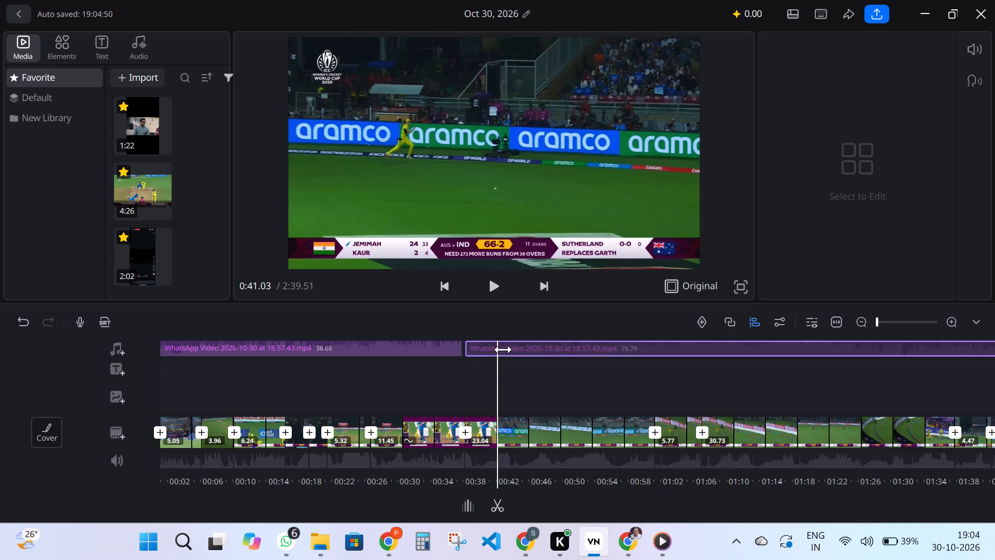
{"action": "left_click_drag", "start_coordinate": [503, 349], "coordinate": [496, 349]}
Play across the music join, trim the second segment's start further to leave 74.58 s, and move it back against the first segment.
{"action": "left_click_drag", "start_coordinate": [531, 397], "coordinate": [618, 386]}
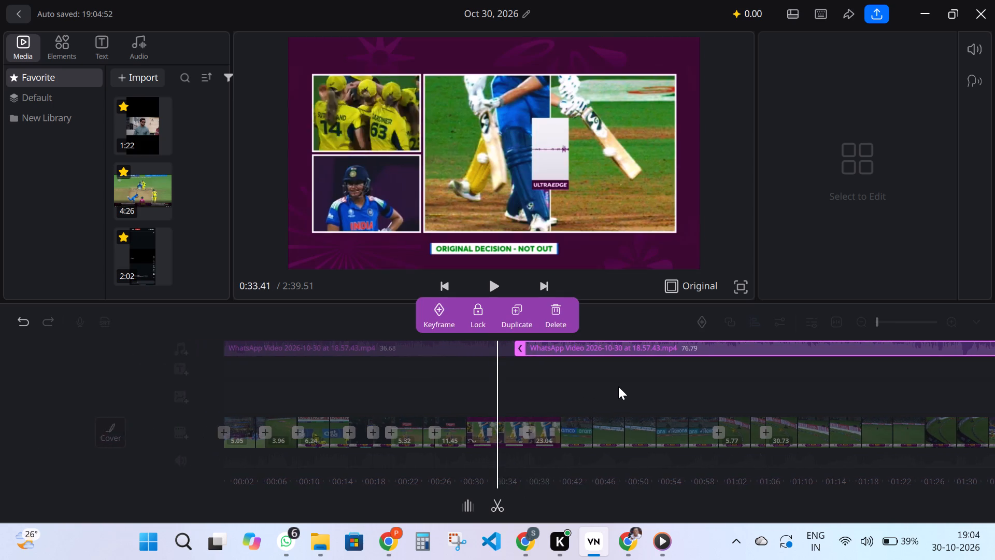
{"action": "left_click_drag", "start_coordinate": [618, 386], "coordinate": [622, 383]}
{"action": "left_click", "coordinate": [499, 281]}
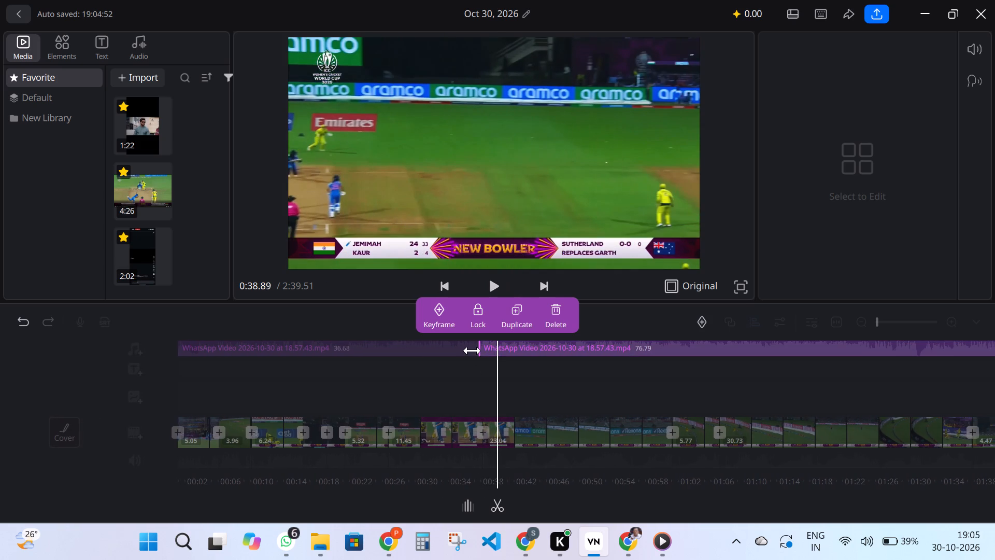
{"action": "left_click_drag", "start_coordinate": [478, 347], "coordinate": [483, 347]}
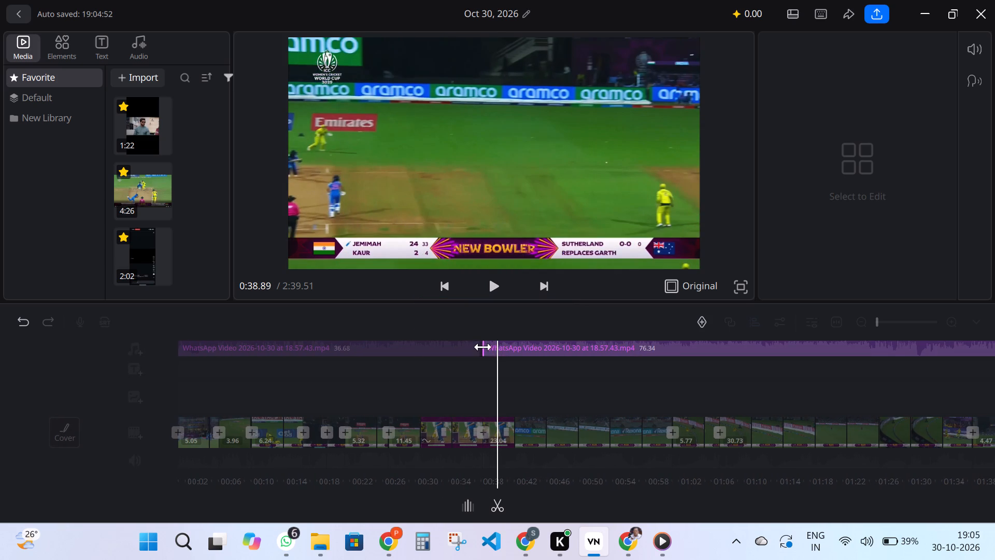
{"action": "left_click_drag", "start_coordinate": [483, 347], "coordinate": [494, 349]}
{"action": "left_click_drag", "start_coordinate": [519, 349], "coordinate": [515, 348]}
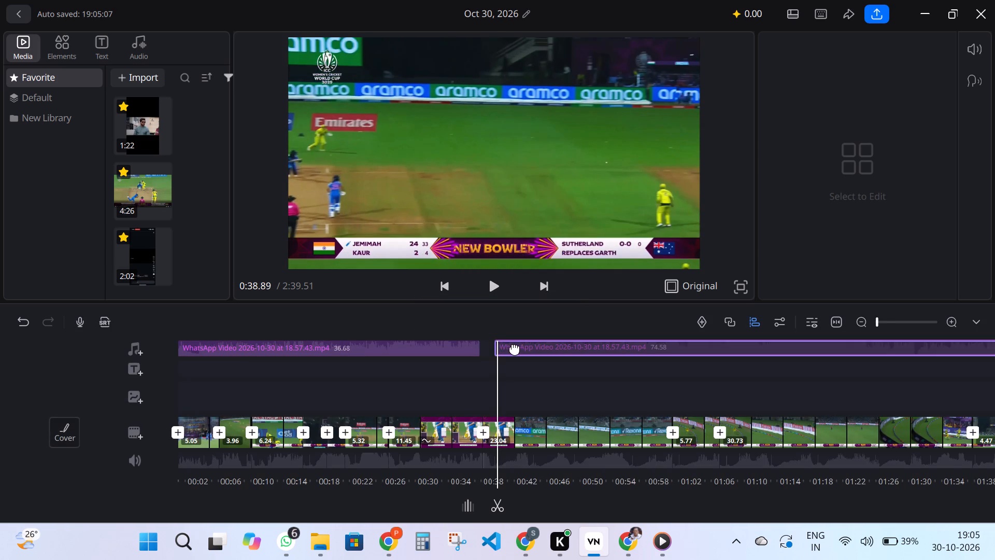
{"action": "left_click_drag", "start_coordinate": [515, 348], "coordinate": [495, 350]}
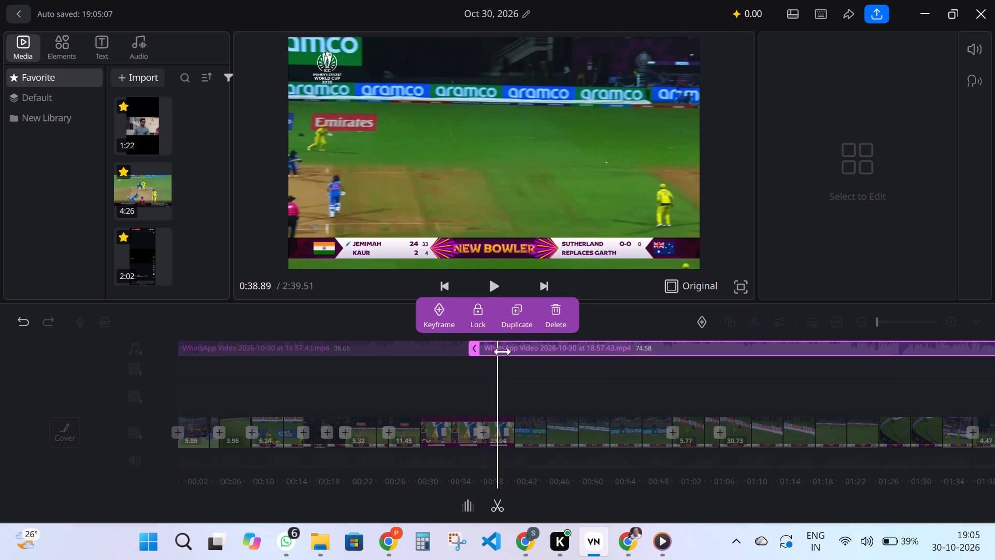
{"action": "left_click", "coordinate": [505, 352]}
Play across the music join and into the next shot at about 0:44 to check the music timing.
{"action": "left_click_drag", "start_coordinate": [519, 385], "coordinate": [521, 385]}
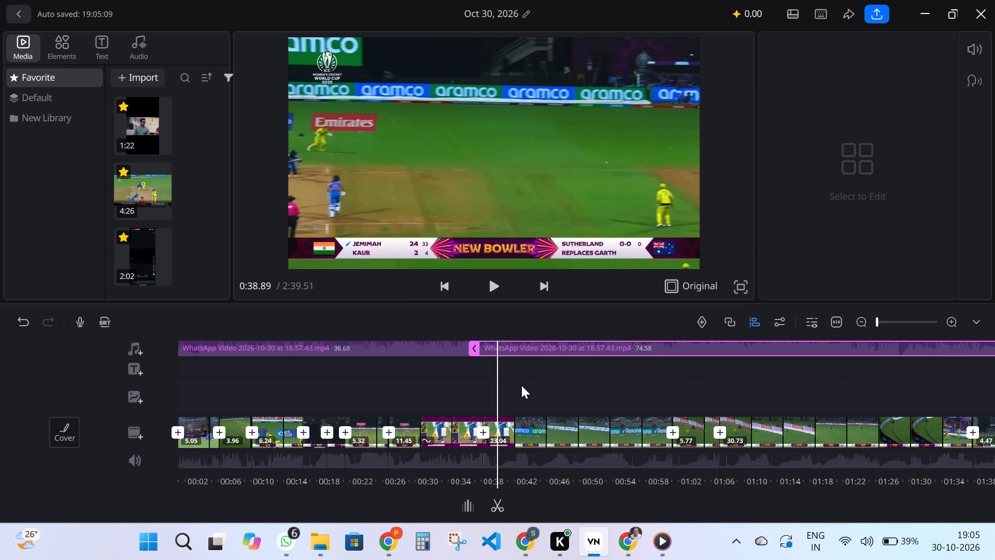
{"action": "left_click_drag", "start_coordinate": [521, 385], "coordinate": [582, 386]}
{"action": "left_click", "coordinate": [486, 290]}
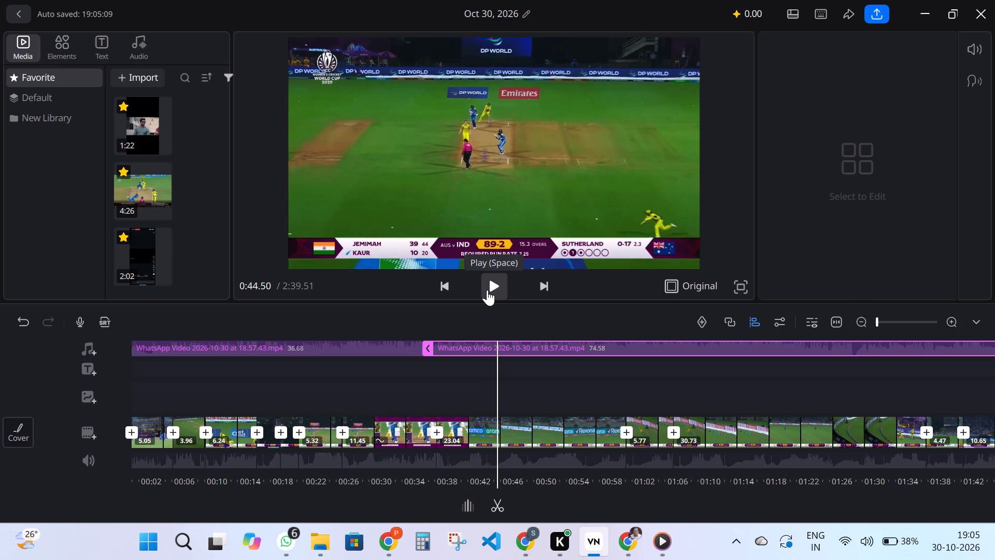
{"action": "left_click", "coordinate": [487, 290]}
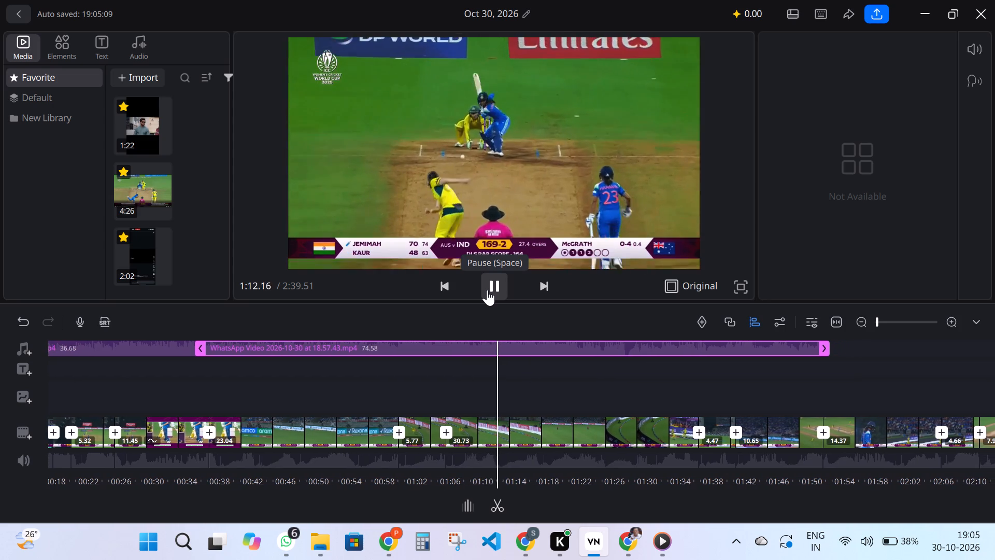
Stop playback, trim the second background music segment's start to leave 48.04 s, and move it back against the first segment.
{"action": "left_click", "coordinate": [487, 290]}
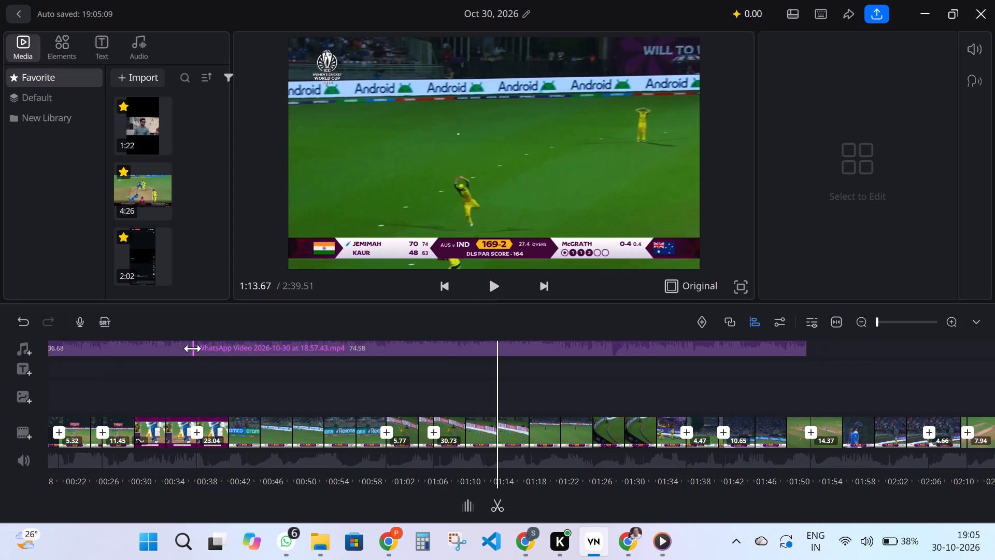
{"action": "left_click_drag", "start_coordinate": [194, 348], "coordinate": [204, 348]}
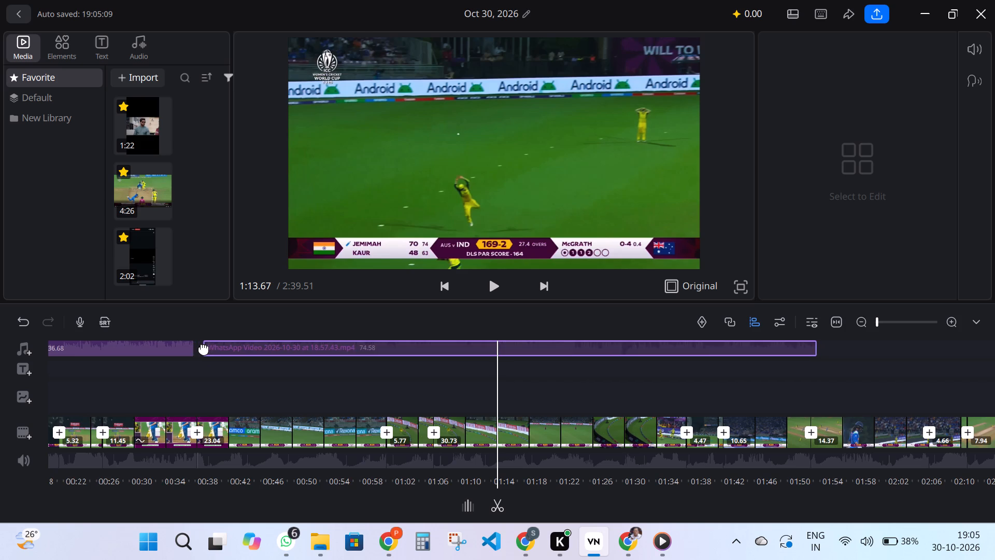
{"action": "left_click_drag", "start_coordinate": [204, 348], "coordinate": [257, 350]}
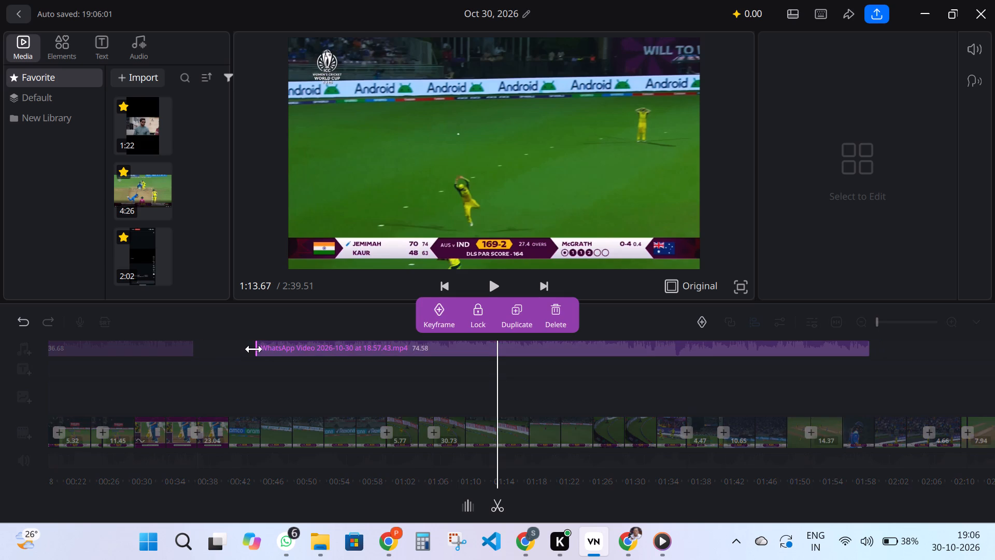
{"action": "left_click_drag", "start_coordinate": [253, 348], "coordinate": [486, 348]}
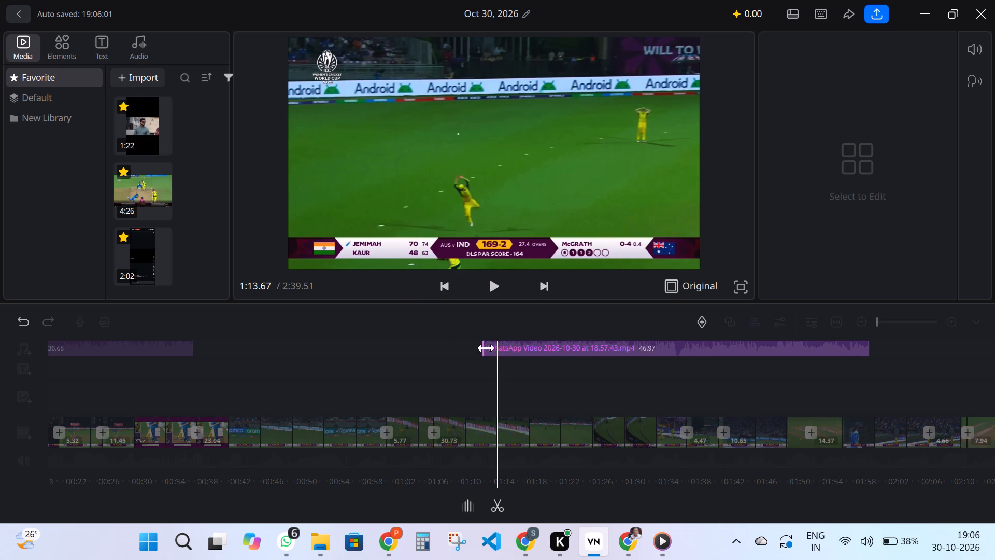
{"action": "left_click_drag", "start_coordinate": [486, 348], "coordinate": [477, 348]}
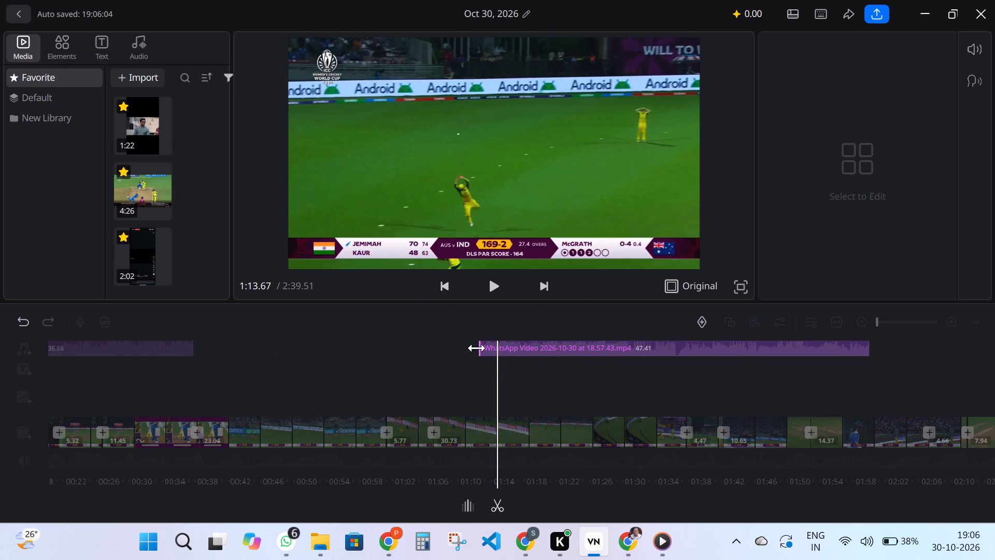
{"action": "left_click_drag", "start_coordinate": [477, 348], "coordinate": [472, 348]}
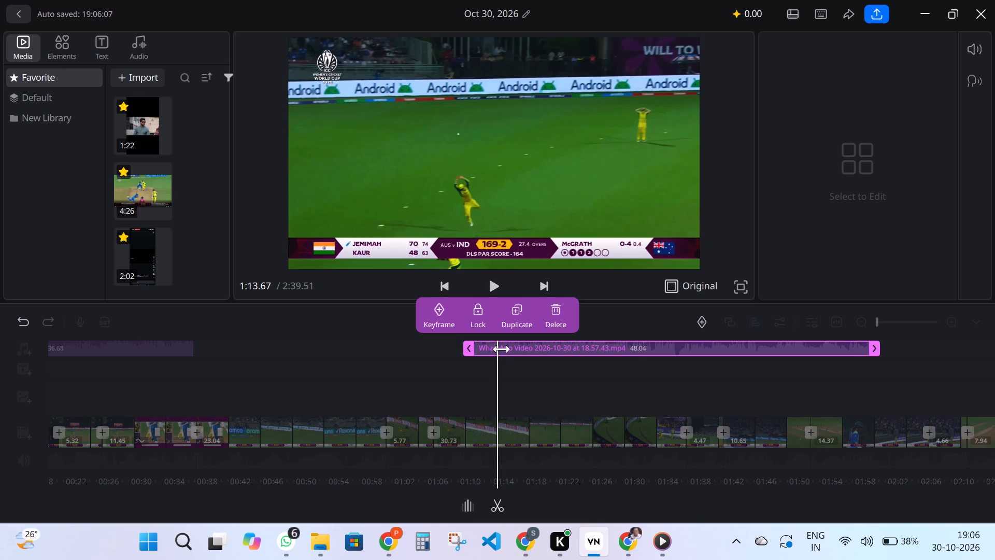
{"action": "left_click_drag", "start_coordinate": [504, 349], "coordinate": [251, 345]}
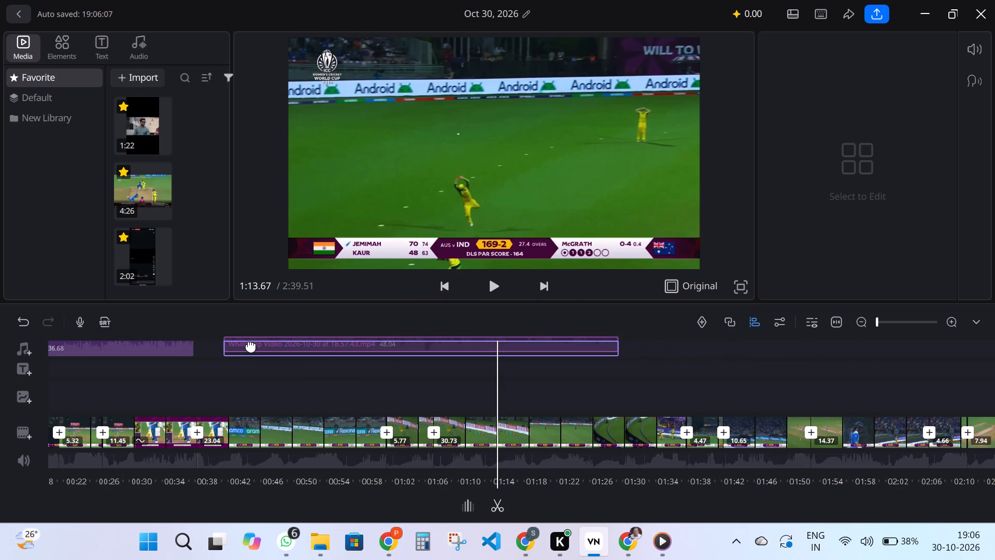
{"action": "left_click_drag", "start_coordinate": [251, 345], "coordinate": [229, 346]}
Play from about 0:39 to 0:46 to check how the trimmed second music segment fits the footage after the join.
{"action": "left_click_drag", "start_coordinate": [246, 375], "coordinate": [300, 378]}
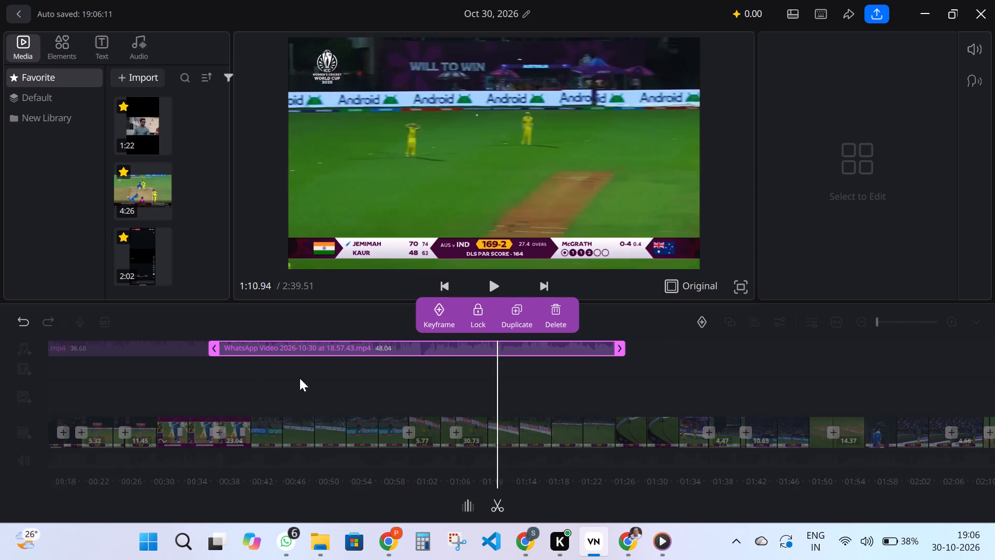
{"action": "left_click_drag", "start_coordinate": [300, 378], "coordinate": [521, 395]}
{"action": "left_click", "coordinate": [499, 292]}
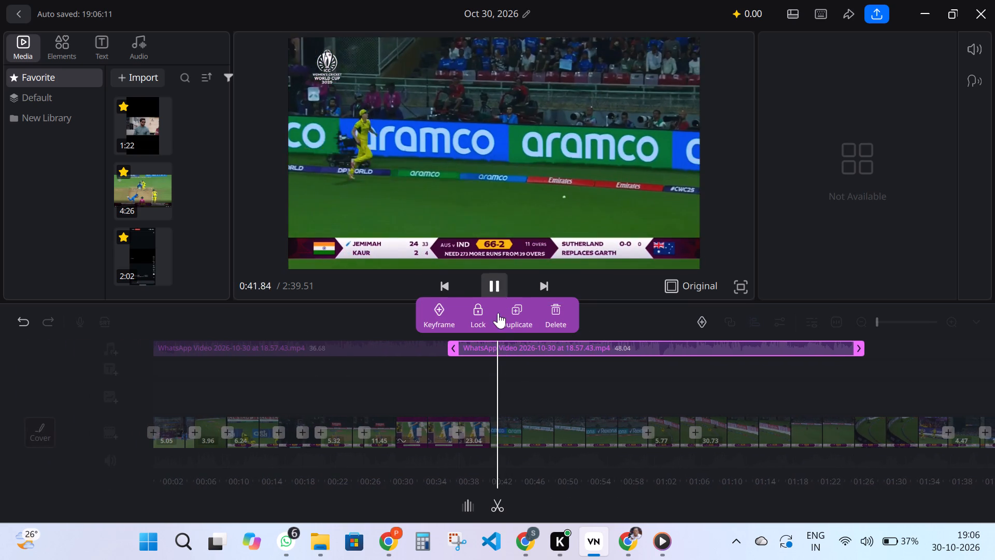
{"action": "left_click_drag", "start_coordinate": [511, 368], "coordinate": [543, 371]}
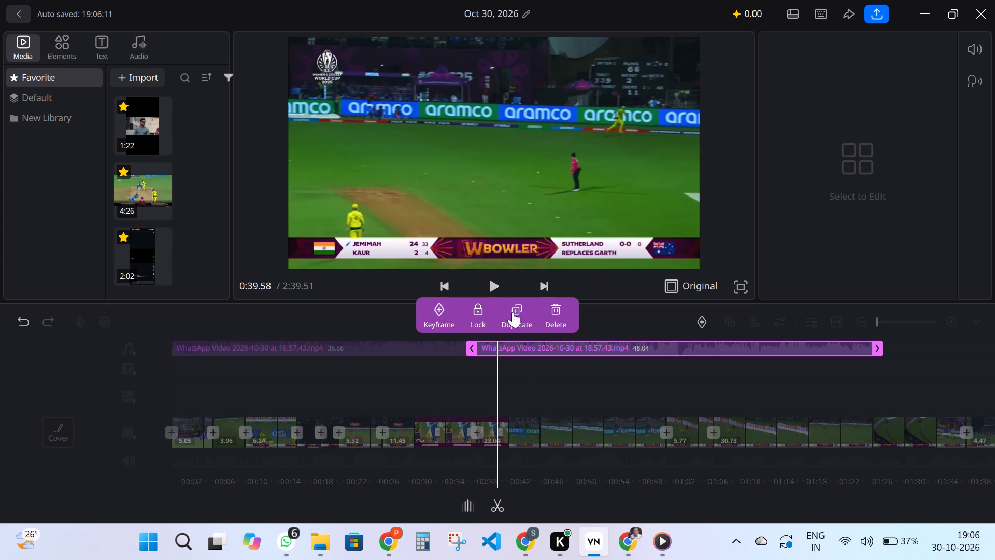
{"action": "left_click", "coordinate": [491, 282]}
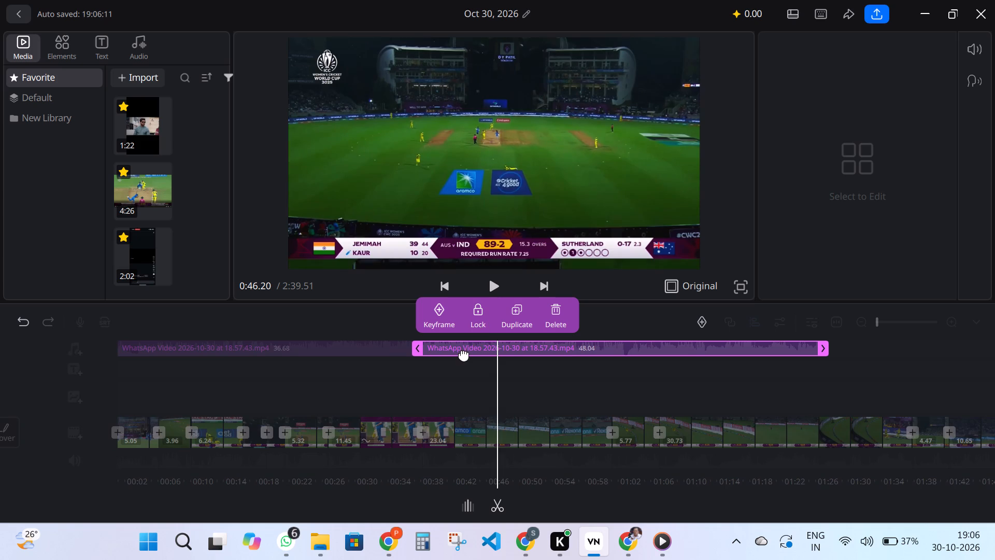
Adjust the start of the second background music segment where it meets the first segment.
{"action": "left_click", "coordinate": [464, 354]}
{"action": "left_click", "coordinate": [477, 349]}
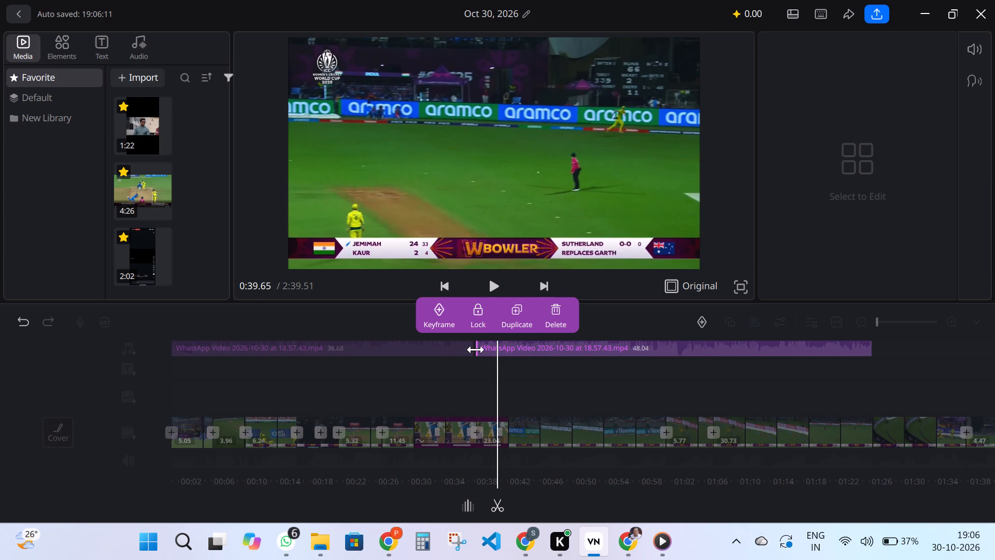
Extend the start of the second background music segment to 48.49 s and move the segment away from the first one, leaving a gap.
{"action": "left_click_drag", "start_coordinate": [476, 349], "coordinate": [461, 351]}
{"action": "left_click_drag", "start_coordinate": [512, 349], "coordinate": [527, 349]}
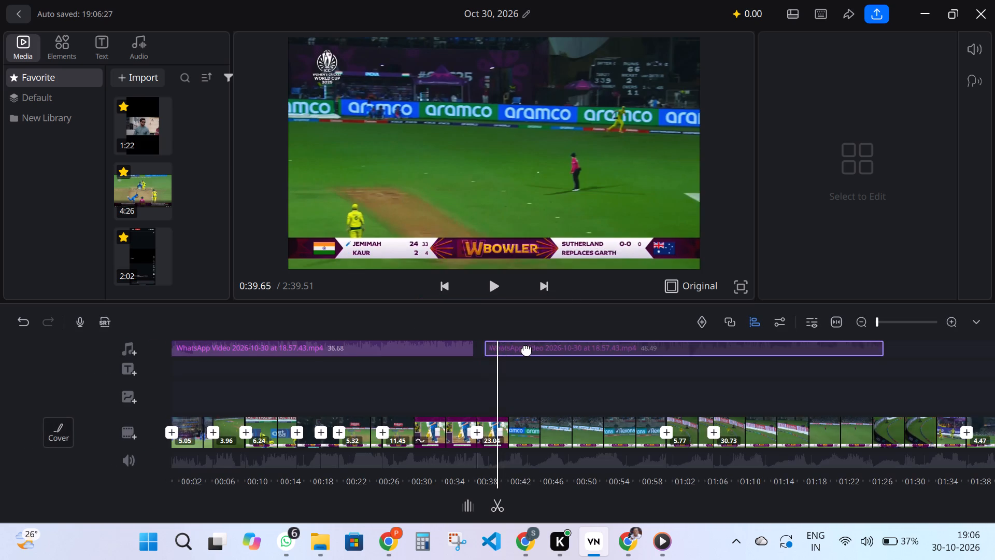
{"action": "left_click_drag", "start_coordinate": [527, 349], "coordinate": [570, 348]}
Extend the start of the second music segment back to the end of the first segment, making it 55.55 s long.
{"action": "left_click_drag", "start_coordinate": [568, 377], "coordinate": [546, 378]}
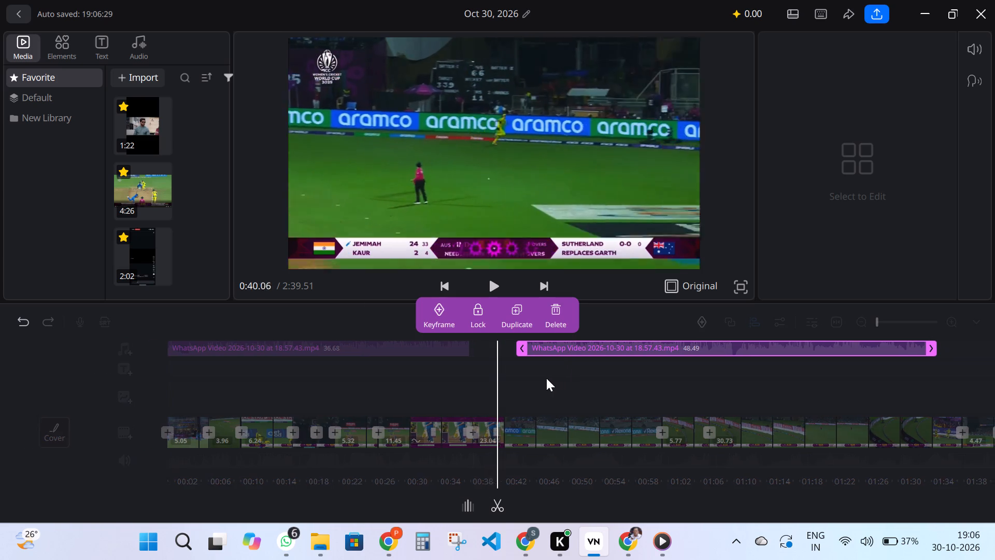
{"action": "left_click_drag", "start_coordinate": [546, 378], "coordinate": [477, 377]}
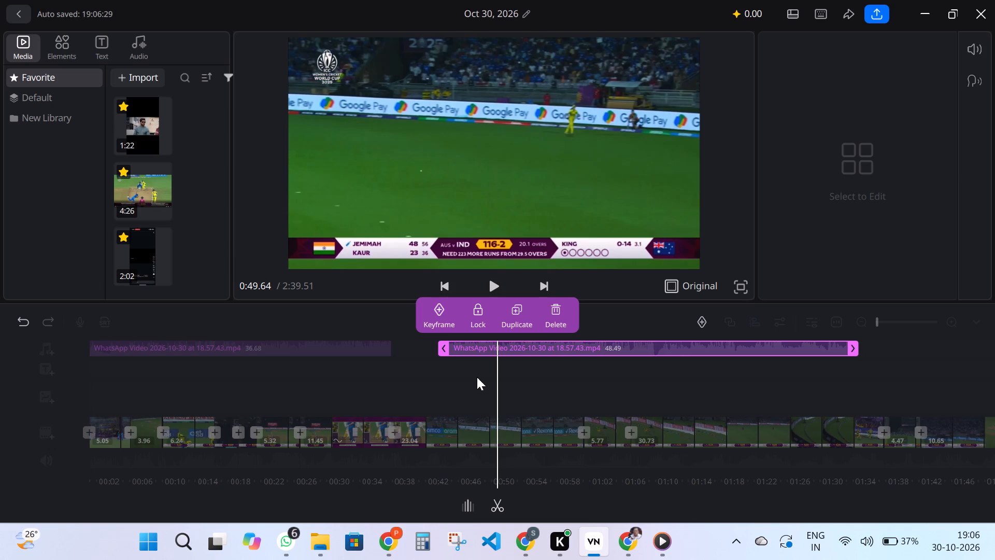
{"action": "left_click", "coordinate": [477, 377]}
{"action": "left_click", "coordinate": [447, 351]}
{"action": "left_click", "coordinate": [460, 349]}
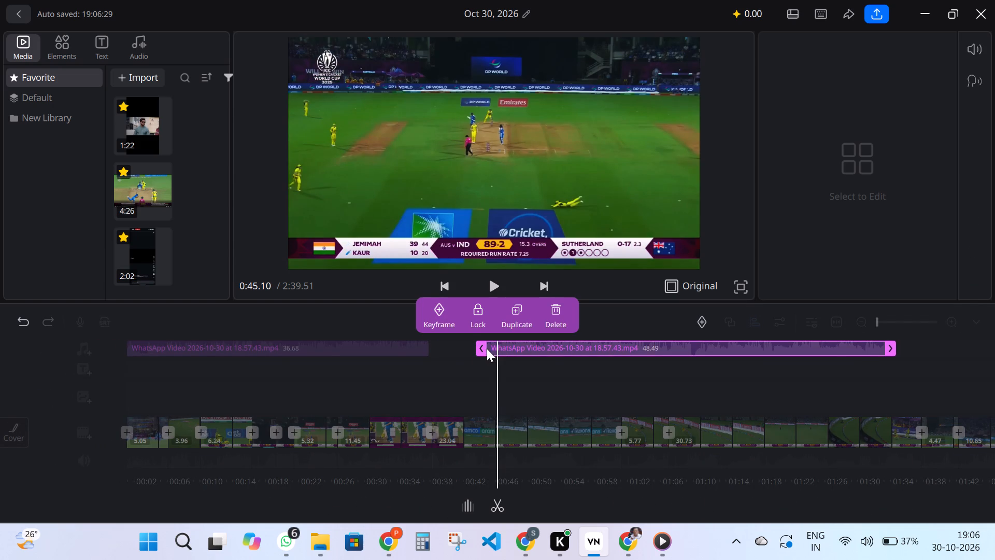
{"action": "left_click_drag", "start_coordinate": [486, 347], "coordinate": [431, 347]}
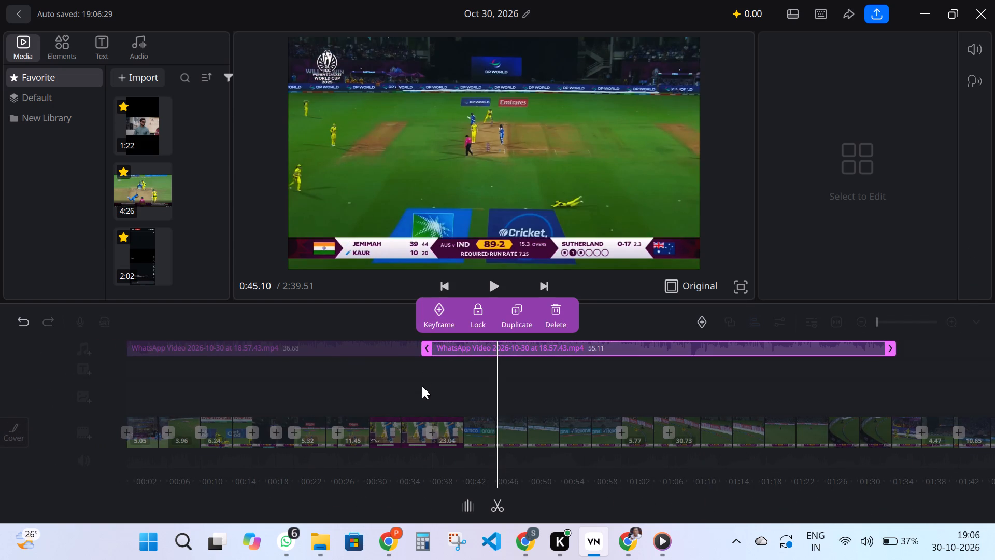
{"action": "left_click_drag", "start_coordinate": [422, 386], "coordinate": [525, 384]}
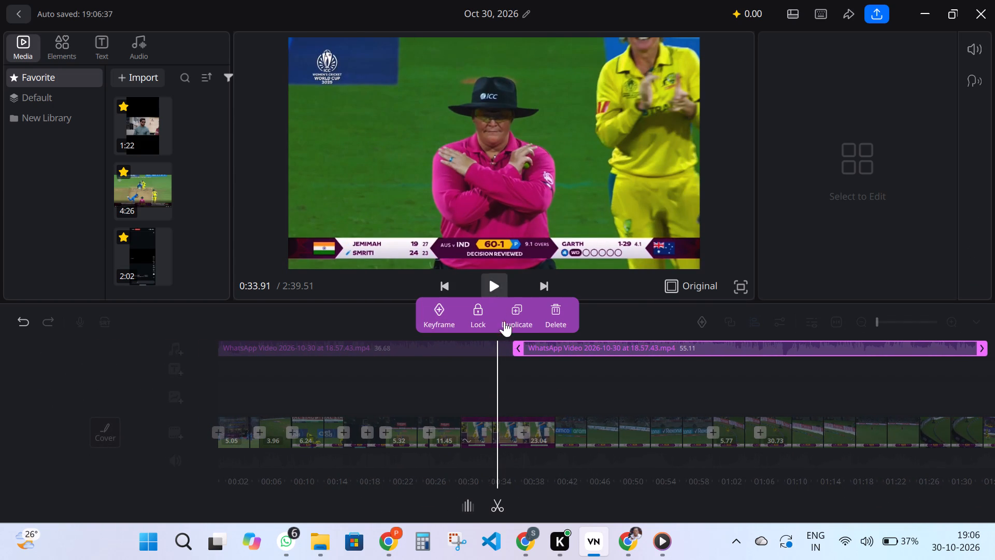
{"action": "left_click_drag", "start_coordinate": [522, 348], "coordinate": [517, 348]}
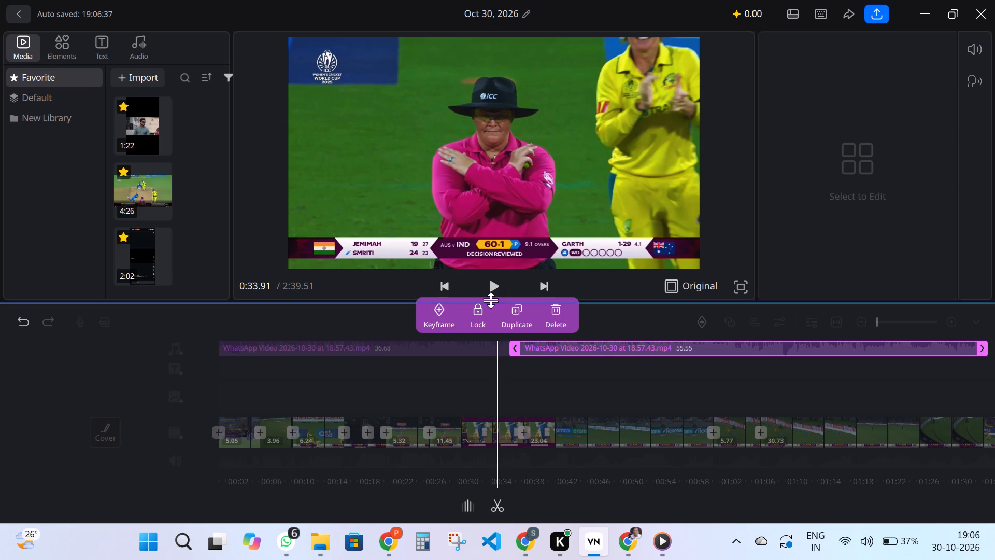
Play from about 0:34 across the join of the two music segments to check the transition.
{"action": "left_click", "coordinate": [490, 298]}
{"action": "left_click", "coordinate": [493, 308]}
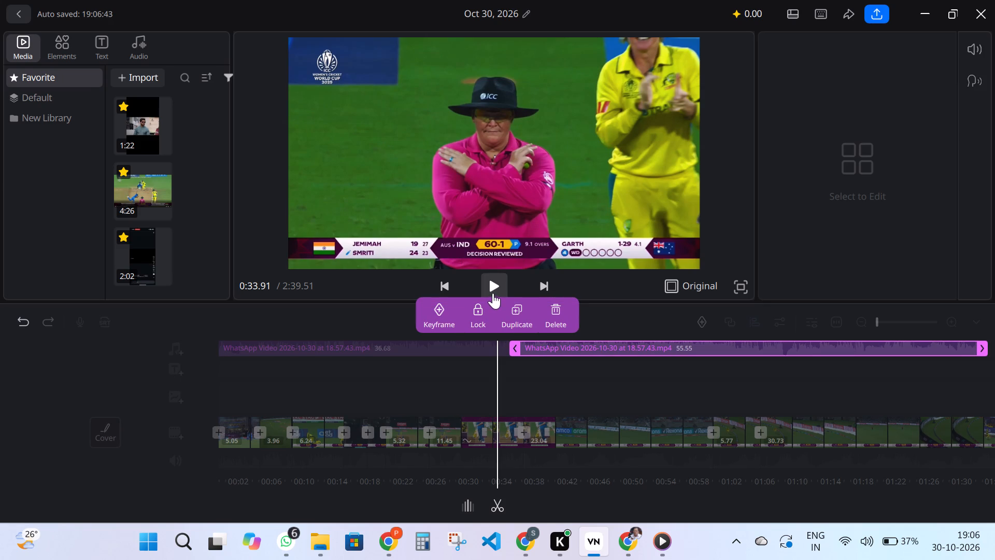
{"action": "left_click", "coordinate": [492, 288]}
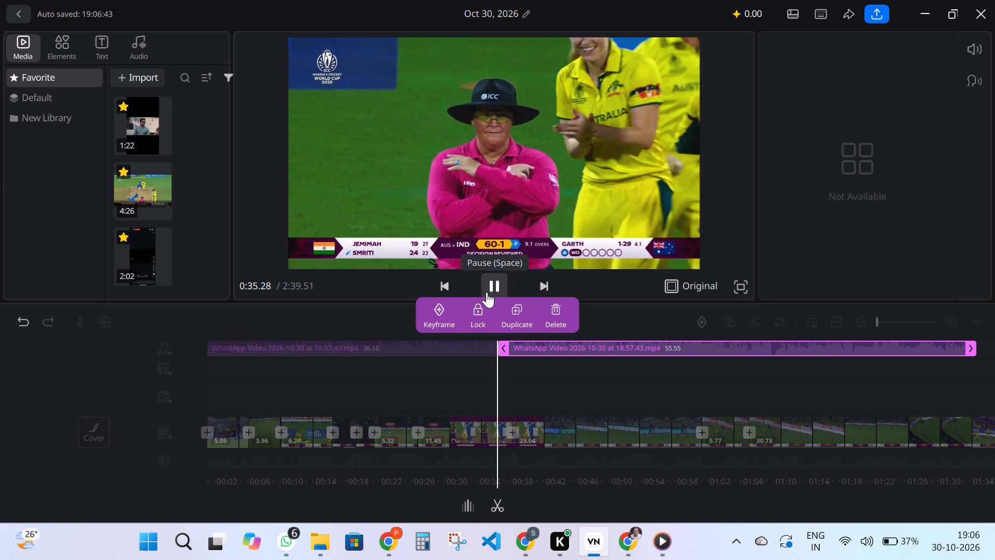
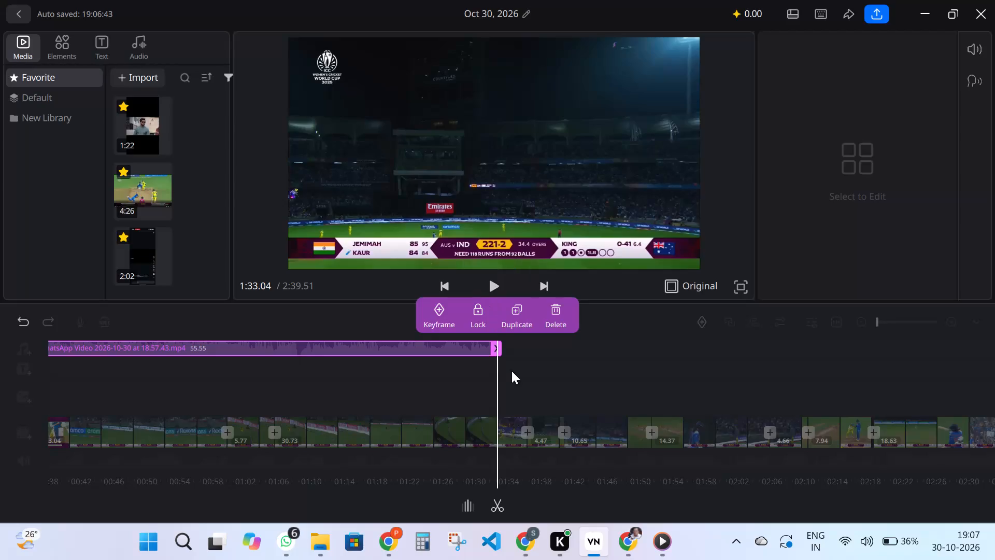
Position the playhead just before the end of the second background music segment to check the shots around it.
{"action": "left_click_drag", "start_coordinate": [511, 371], "coordinate": [519, 371]}
{"action": "left_click_drag", "start_coordinate": [519, 371], "coordinate": [532, 373]}
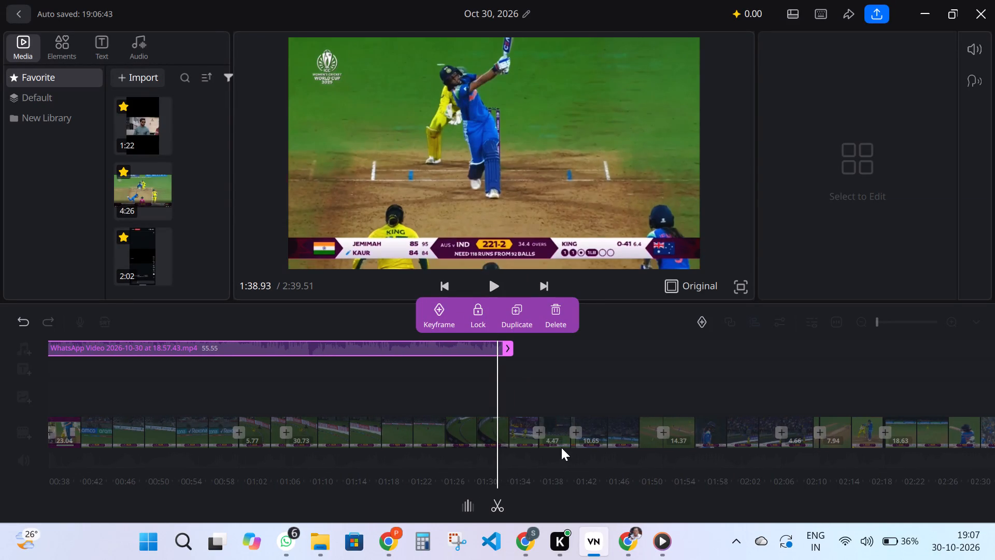